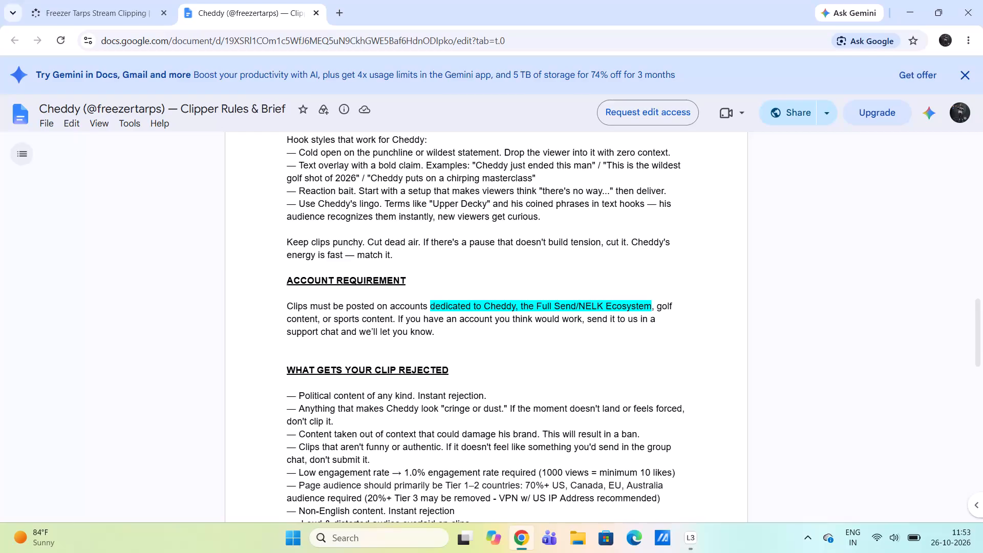
Examine the remaining rejection, posting and payout rules in the Cheddy clipper brief and close the document.
scroll(536, 286, "down", 5)
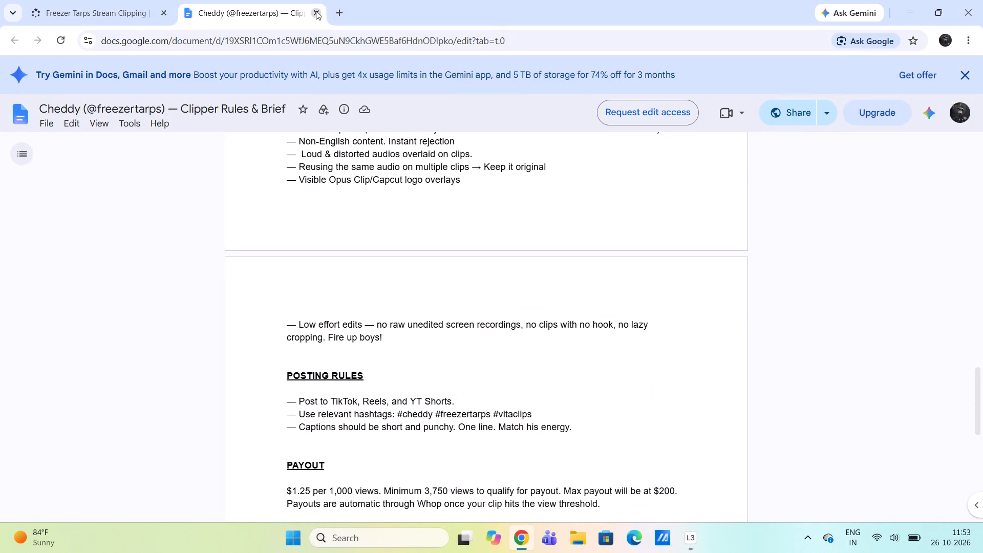
left_click(316, 11)
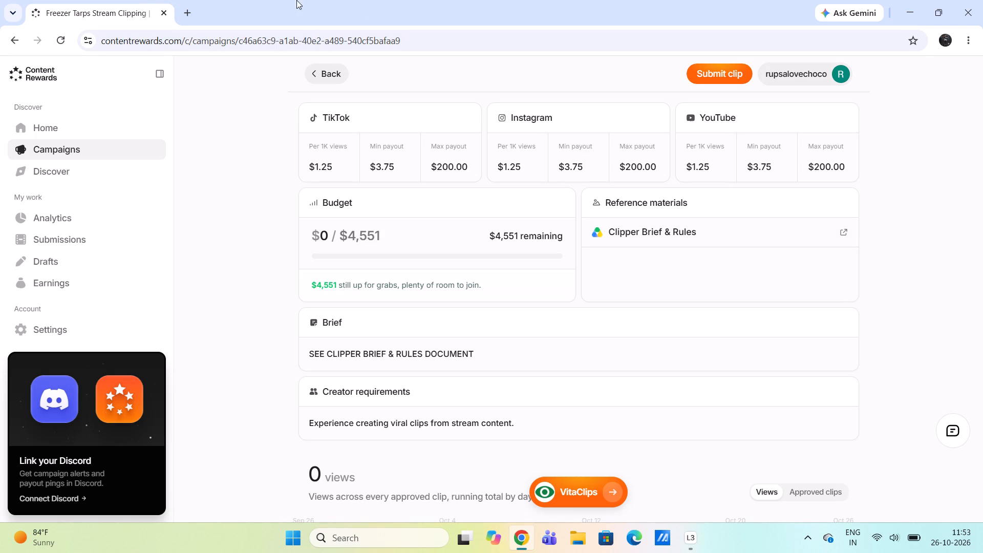
Open the Canva India site in a new tab via the recent canva search, log in and dismiss the trial offer.
left_click(182, 14)
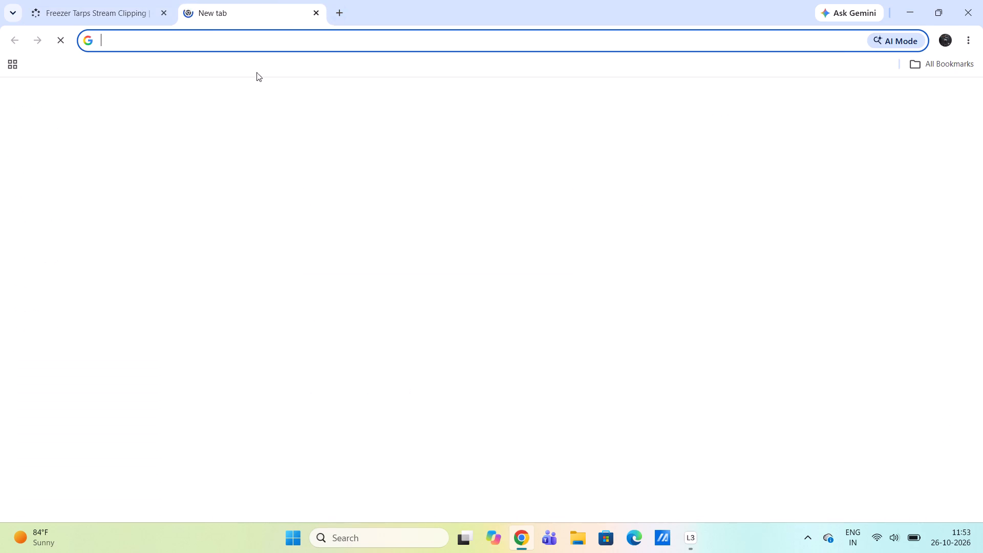
left_click(348, 256)
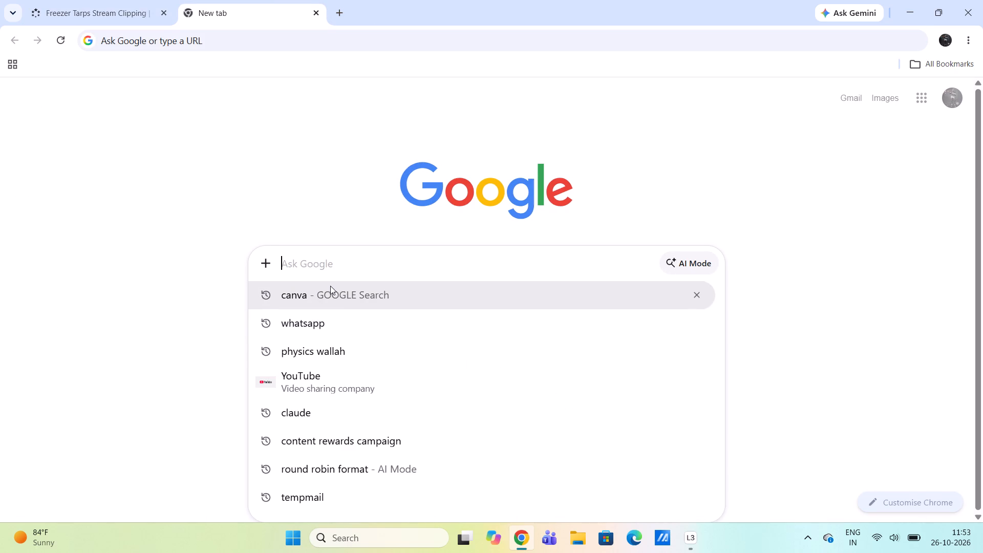
left_click(330, 287)
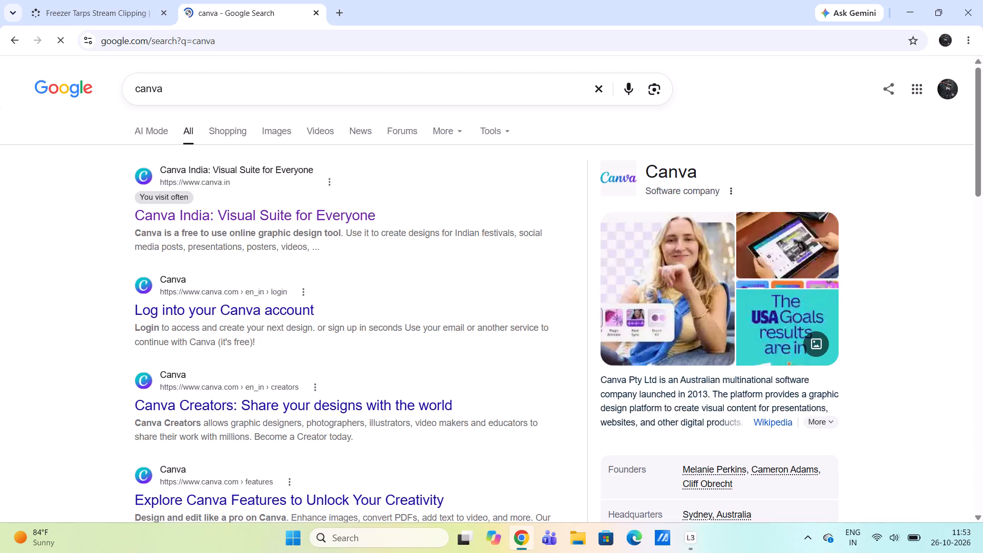
left_click(317, 212)
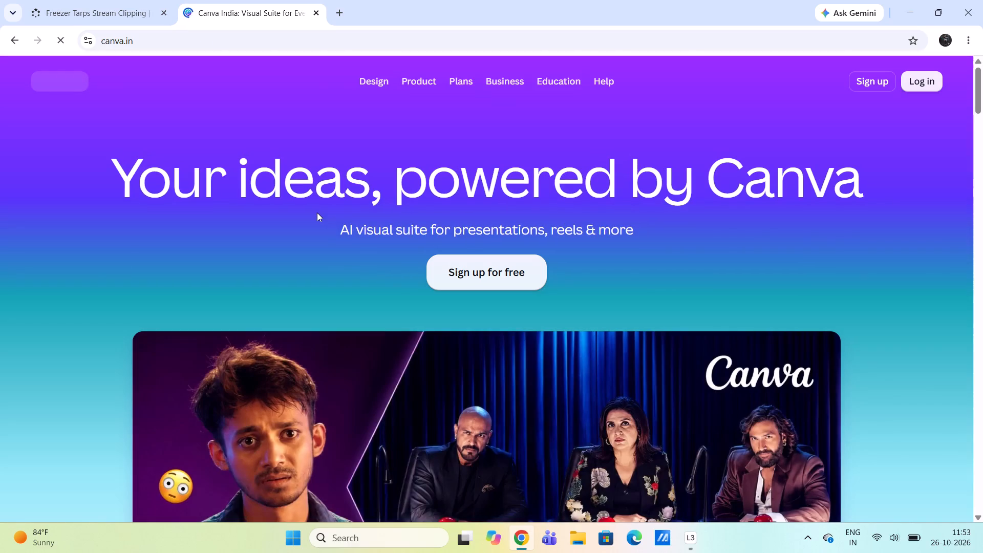
left_click(929, 82)
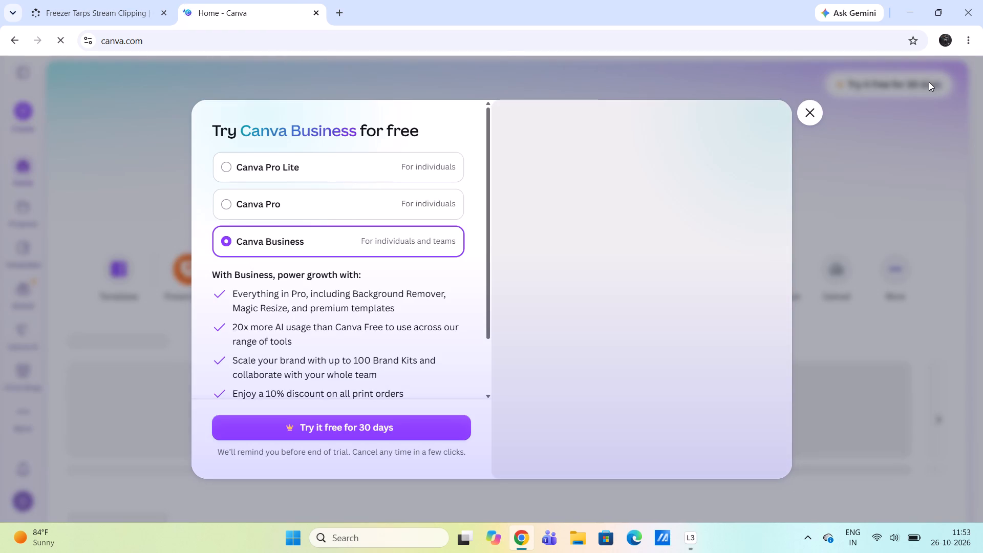
left_click(815, 117)
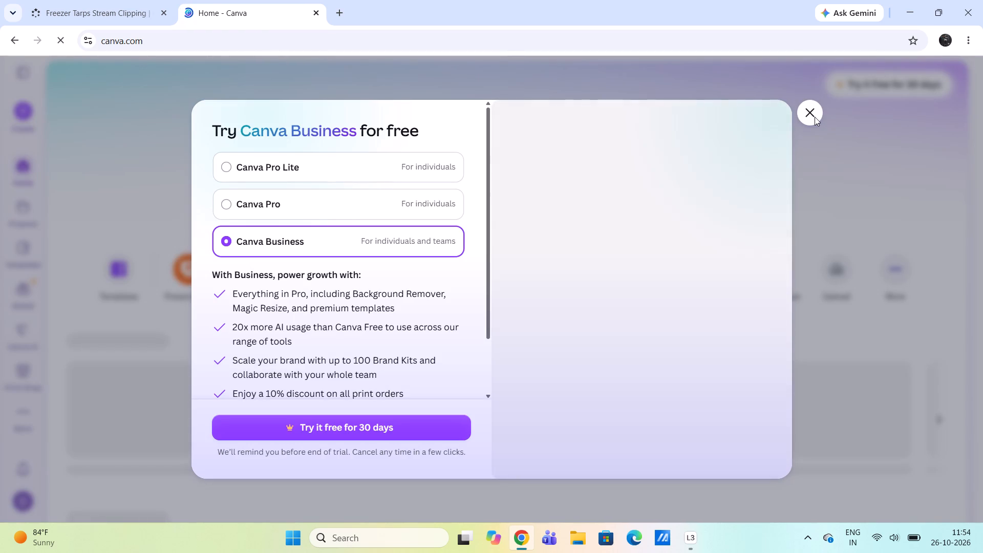
left_click(811, 113)
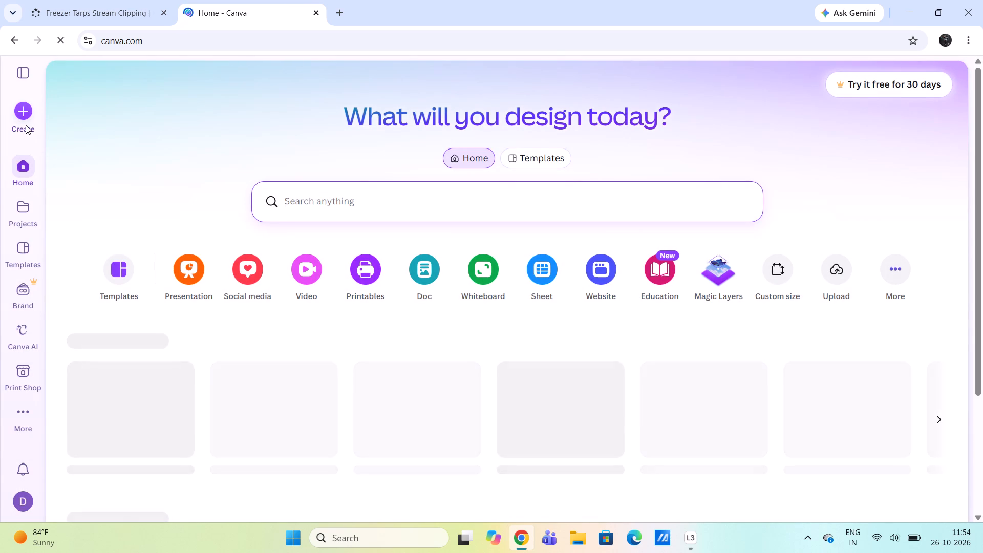
Create a new blank Card (Portrait) design, 105 × 148 mm, from the Try something new suggestions.
left_click(18, 114)
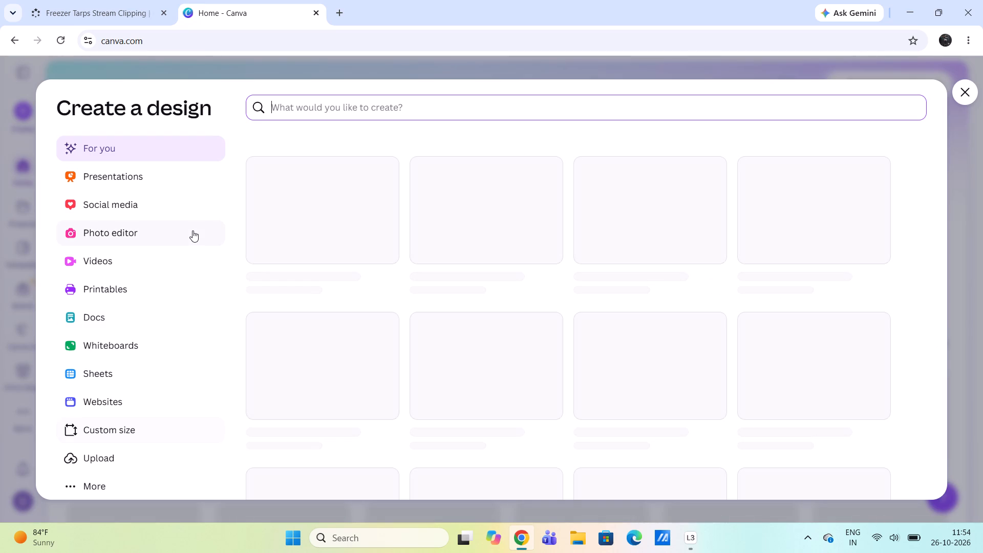
scroll(138, 353, "down", 3)
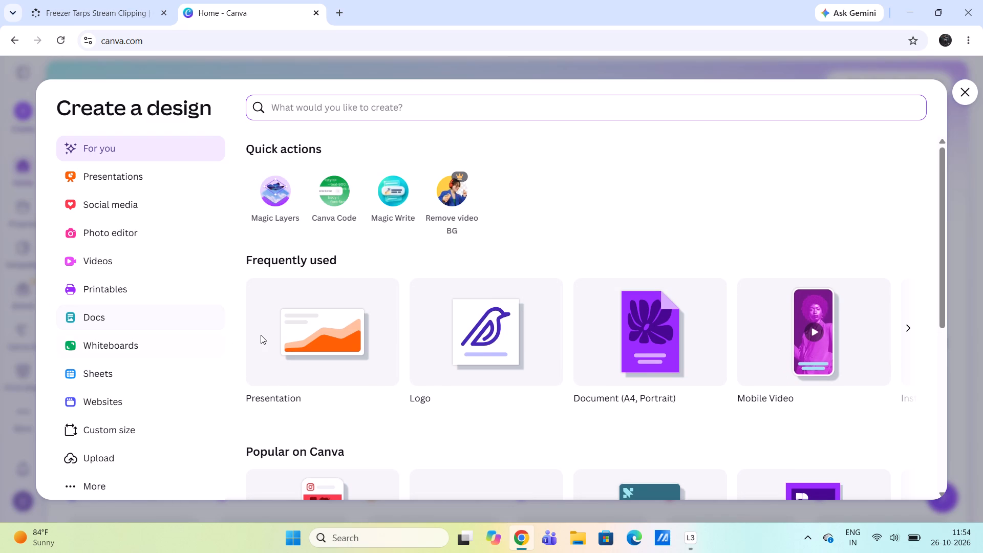
scroll(516, 352, "down", 3)
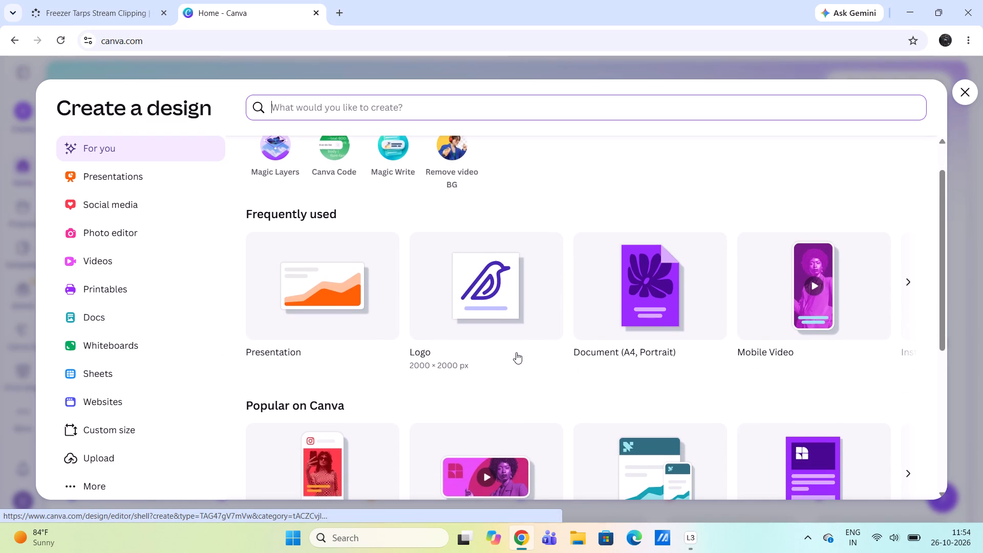
scroll(516, 352, "down", 4)
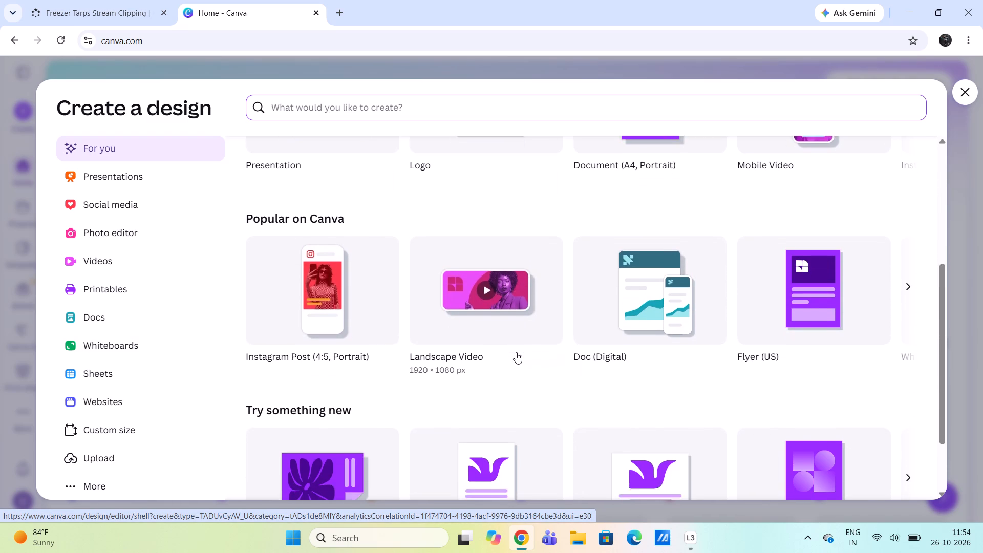
scroll(516, 352, "down", 3)
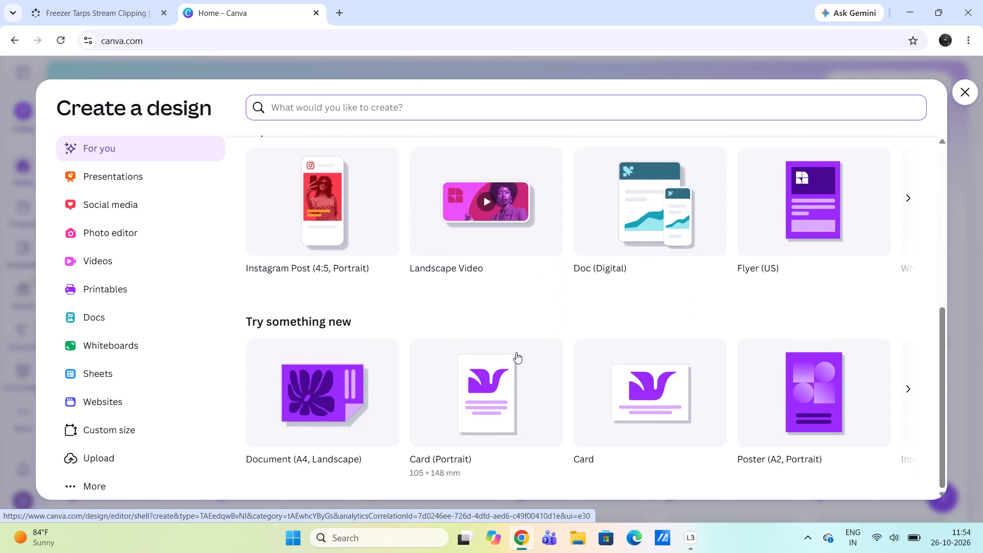
scroll(516, 352, "down", 1)
left_click(520, 388)
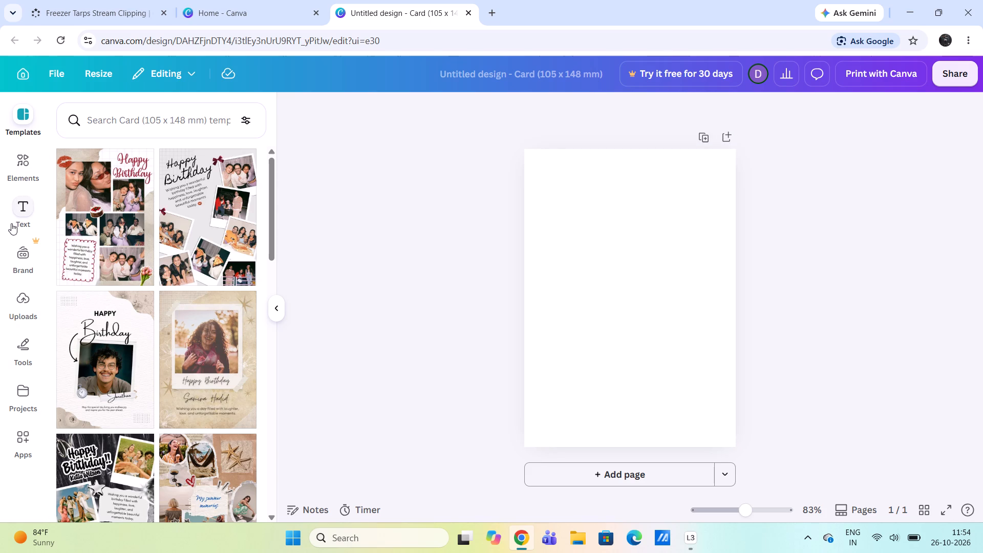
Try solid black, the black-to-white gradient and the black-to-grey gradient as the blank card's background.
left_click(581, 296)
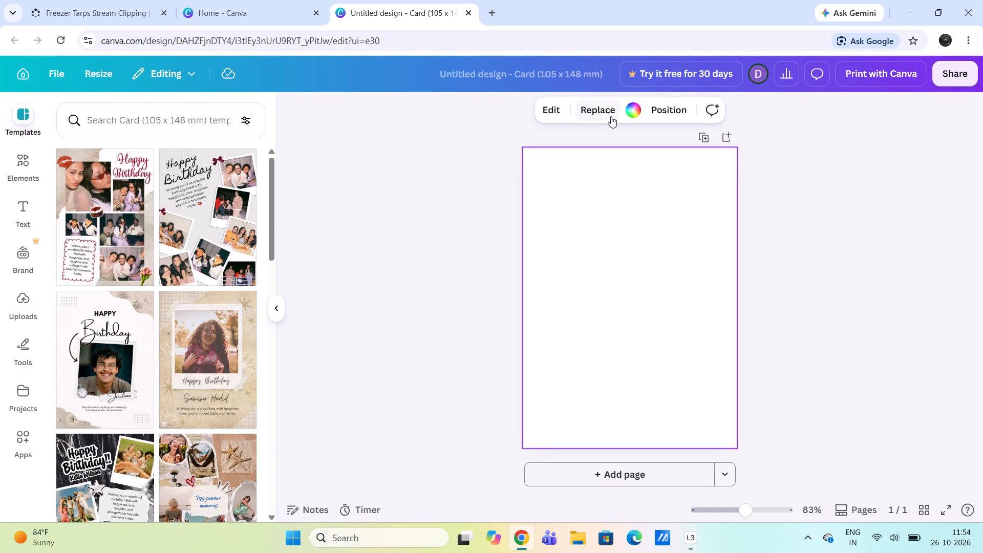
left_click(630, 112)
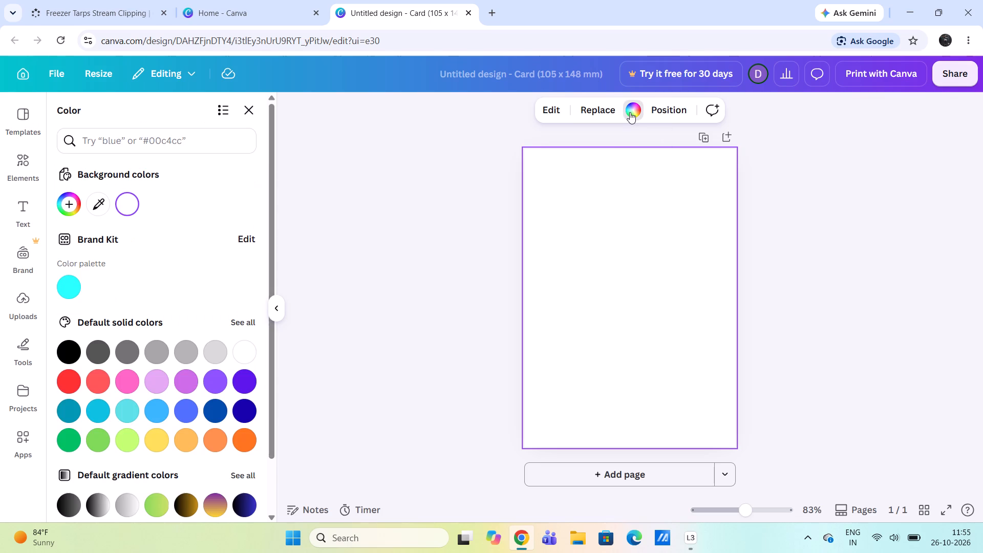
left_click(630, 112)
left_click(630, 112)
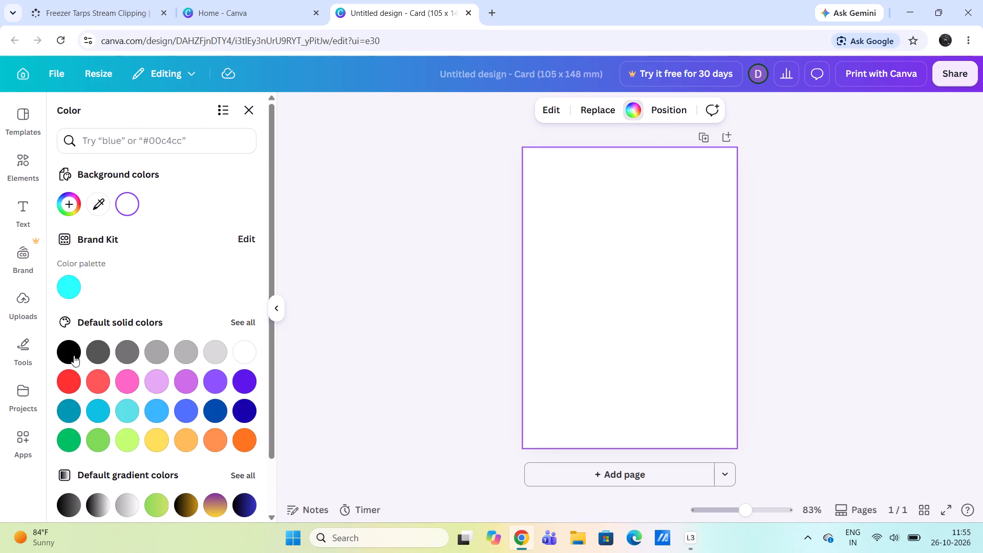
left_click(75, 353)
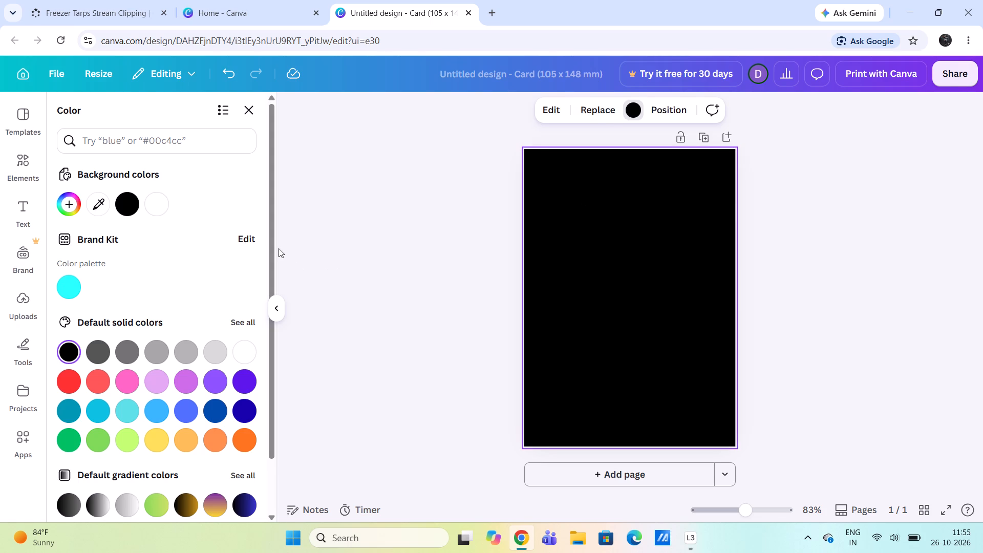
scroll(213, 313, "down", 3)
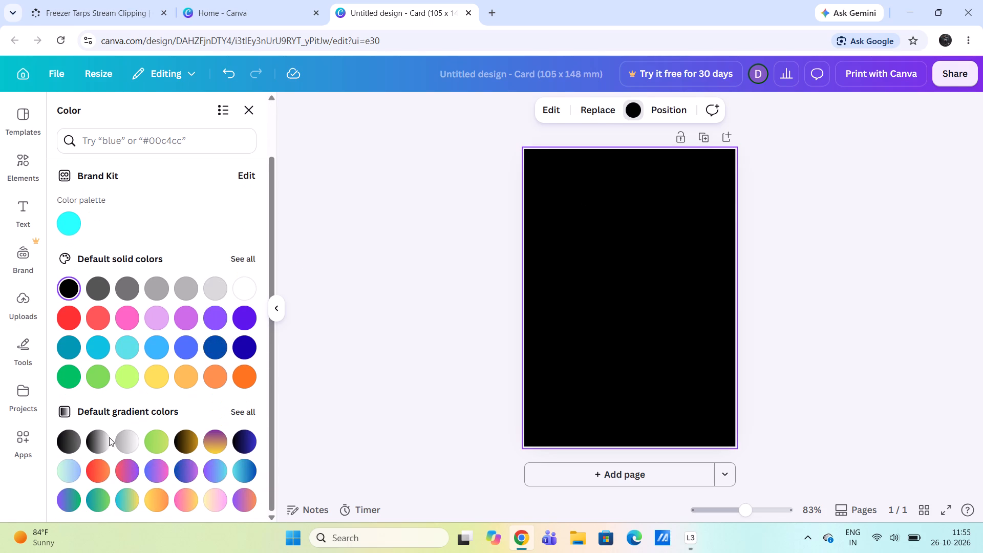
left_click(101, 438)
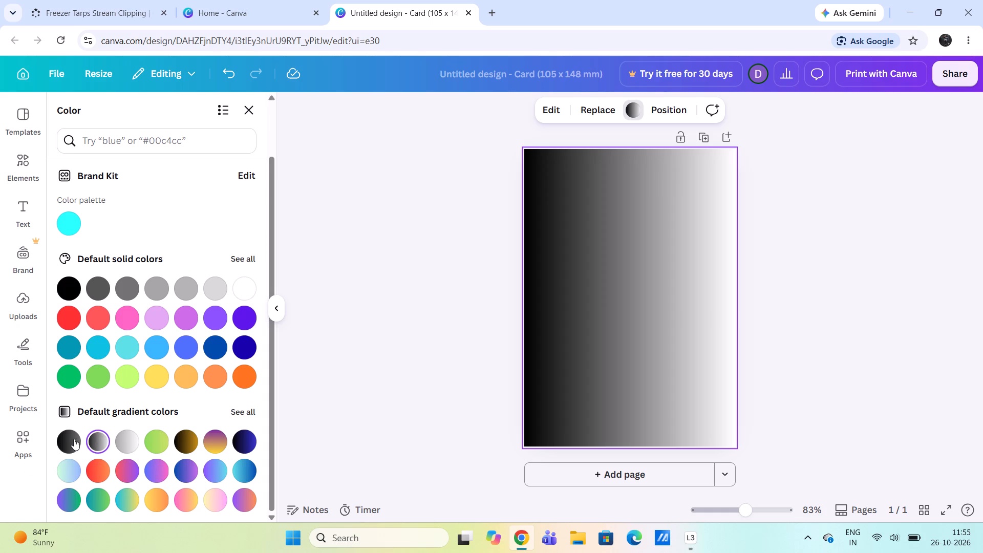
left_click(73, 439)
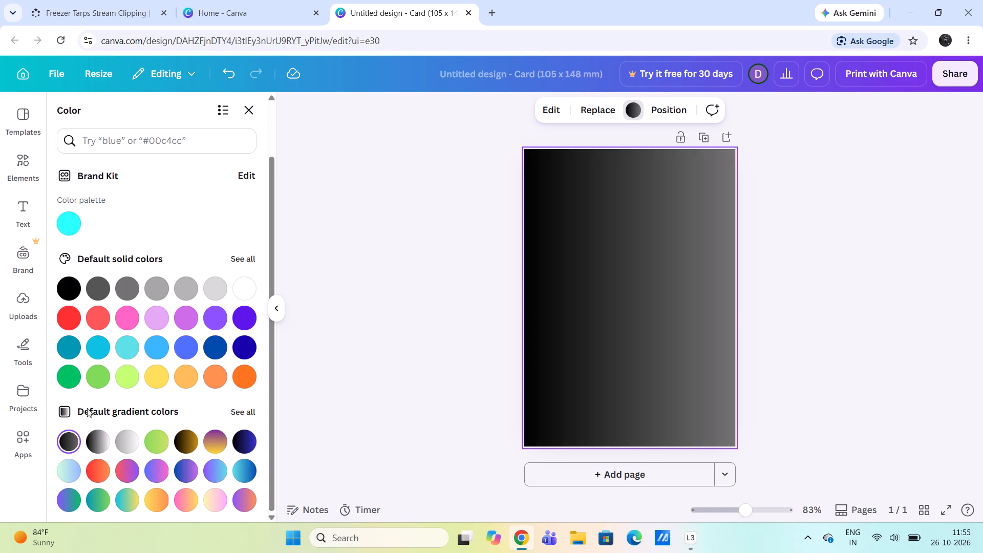
Set the card's background to the solid colour 070B14 by searching for its hex code.
left_click(154, 144)
type("07")
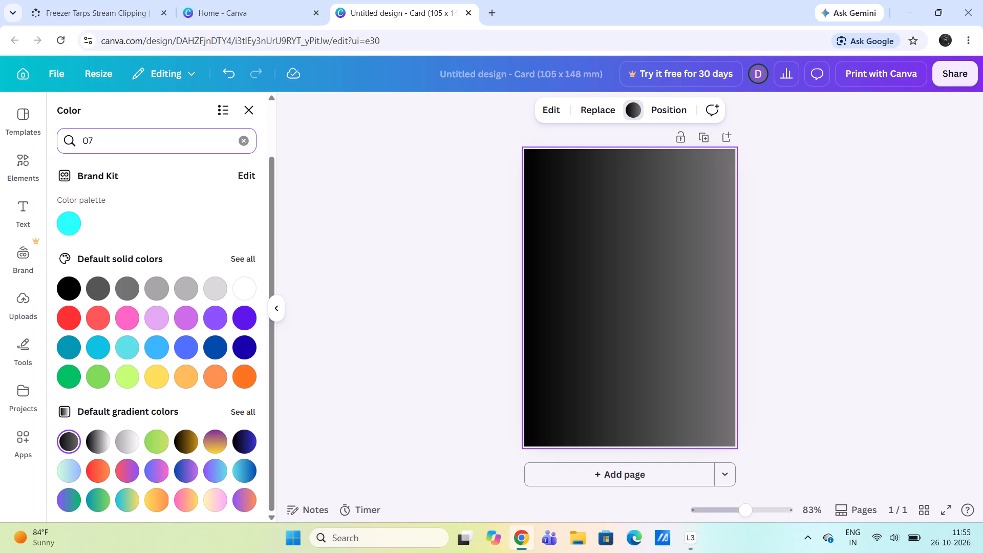
key("0")
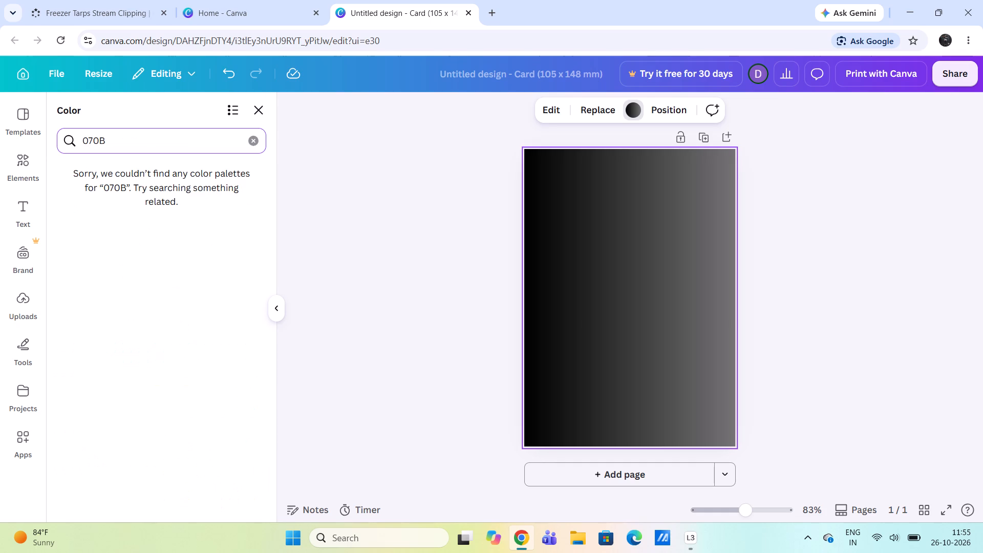
type("14")
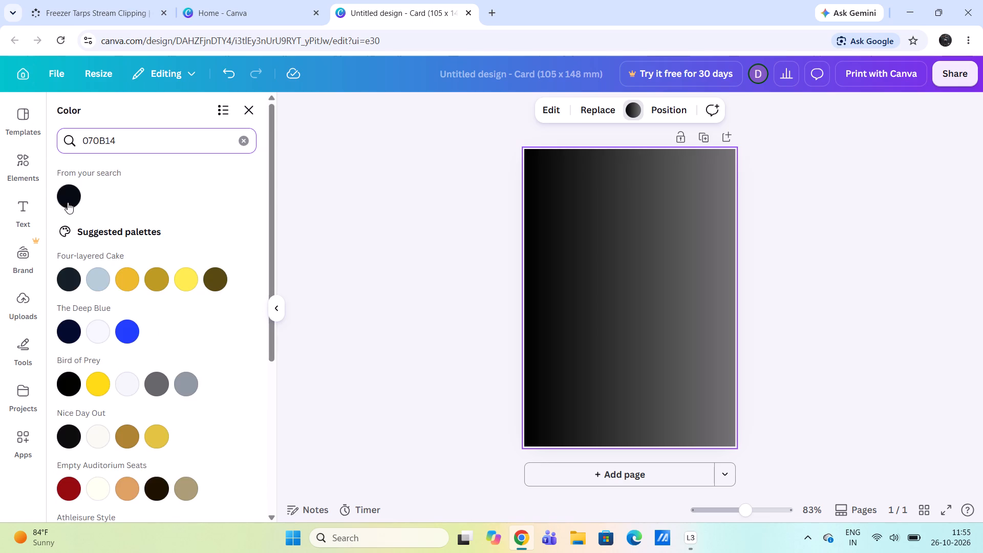
left_click(75, 198)
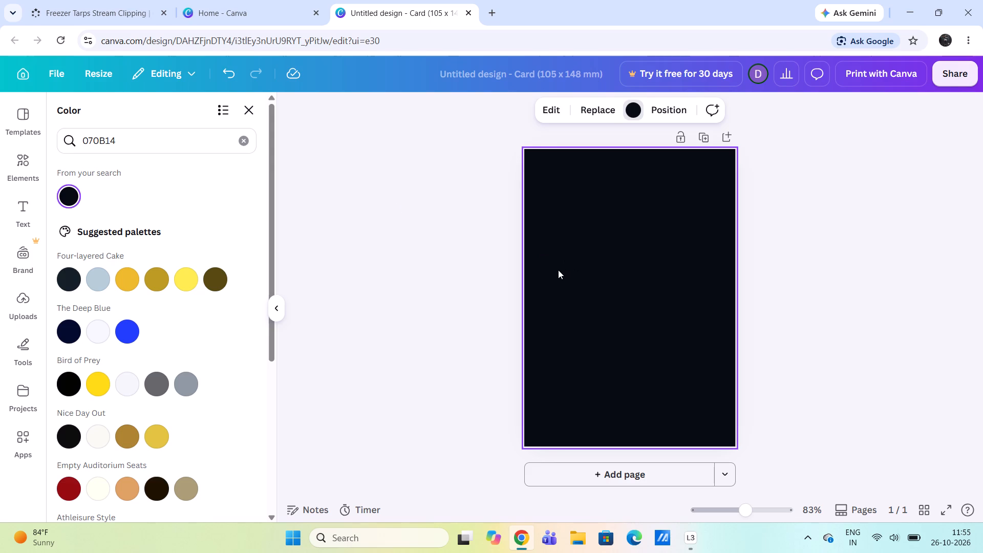
Find the circle shape among the elements and add it to the card.
left_click(23, 160)
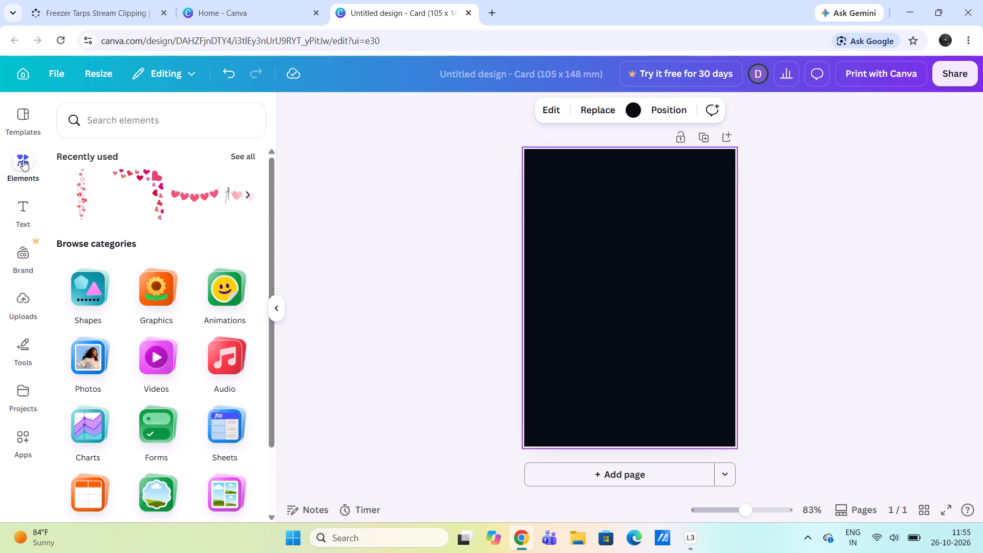
scroll(125, 299, "down", 1)
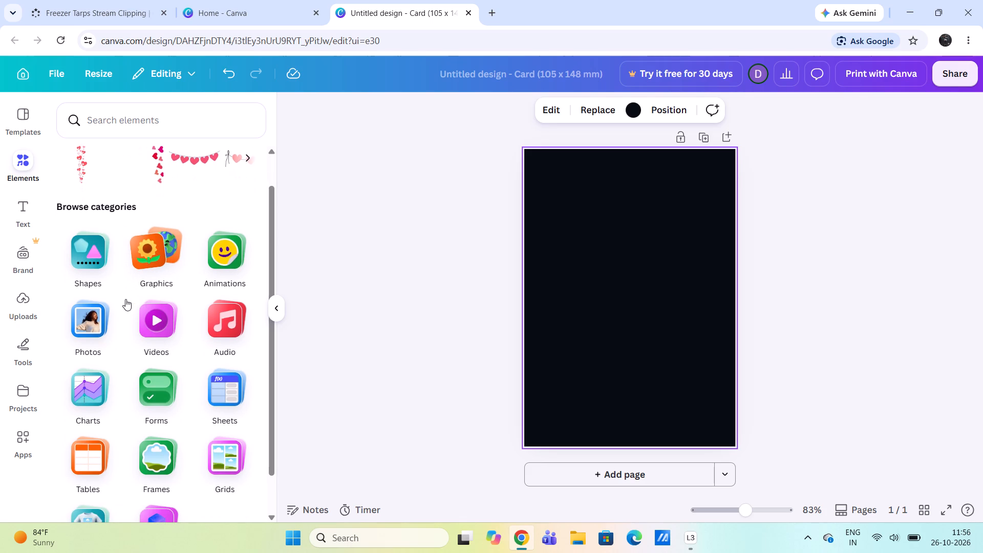
scroll(125, 299, "down", 1)
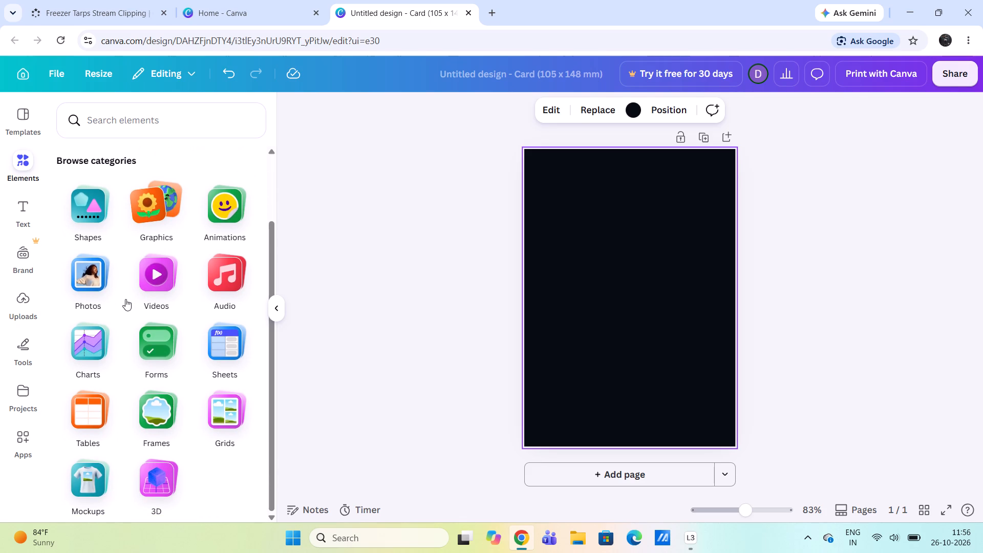
scroll(125, 299, "down", 1)
left_click(159, 130)
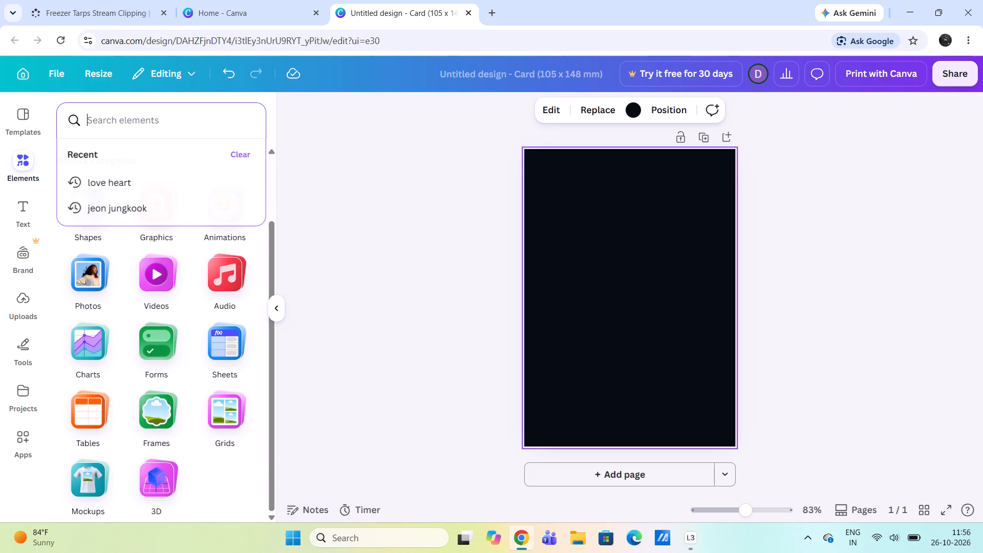
key("c")
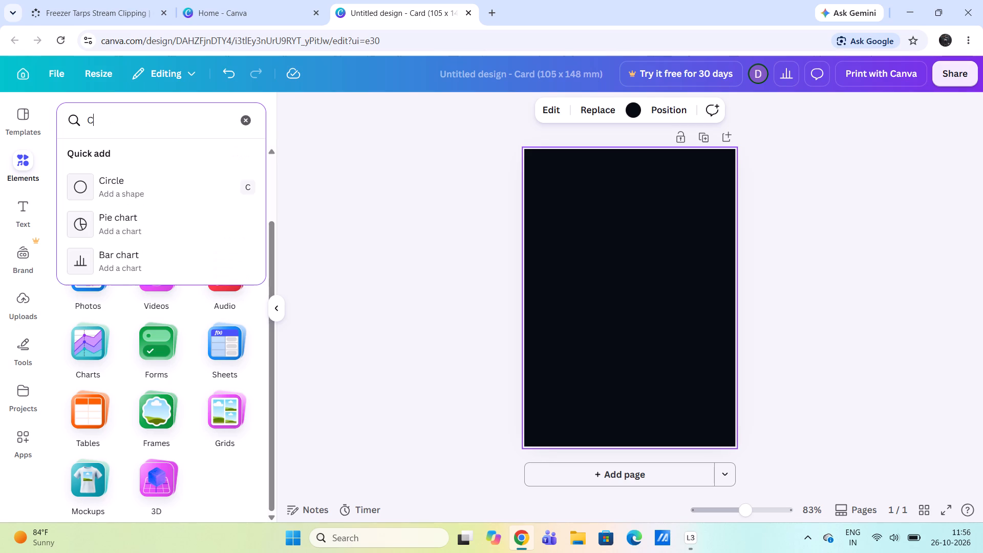
type("ir")
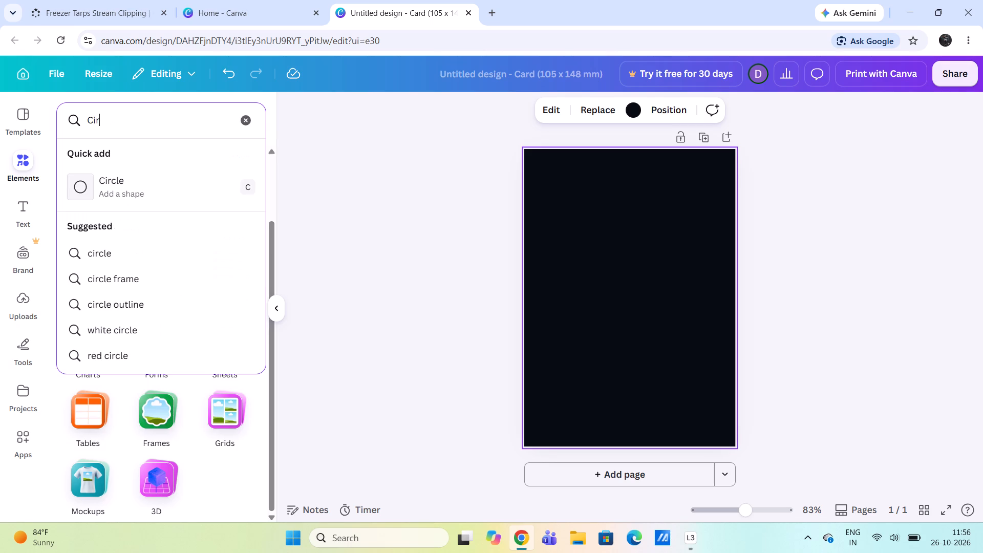
left_click(146, 186)
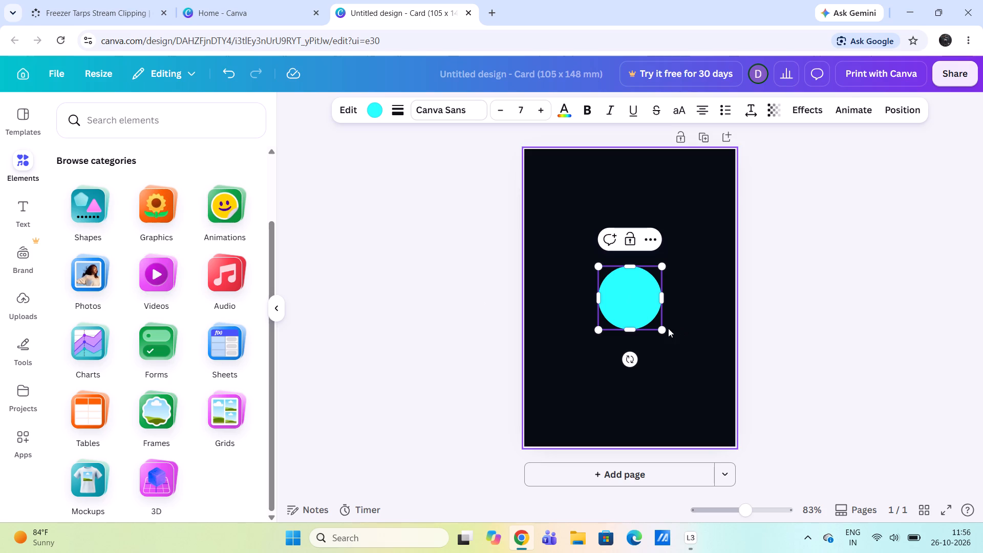
Enlarge the circle to about 44 mm across and centre it horizontally, slightly above the card's middle.
left_click_drag(663, 332, 679, 345)
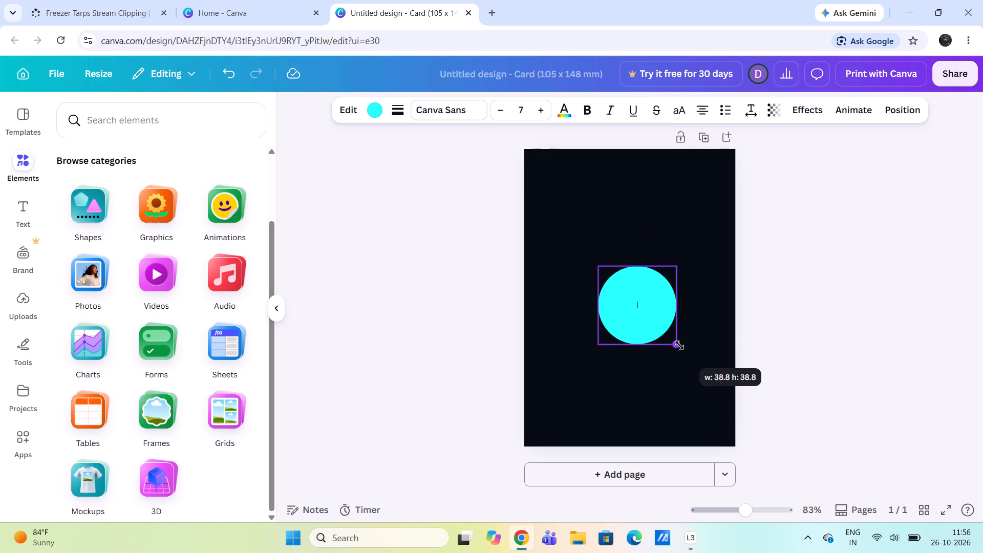
left_click_drag(679, 345, 686, 350)
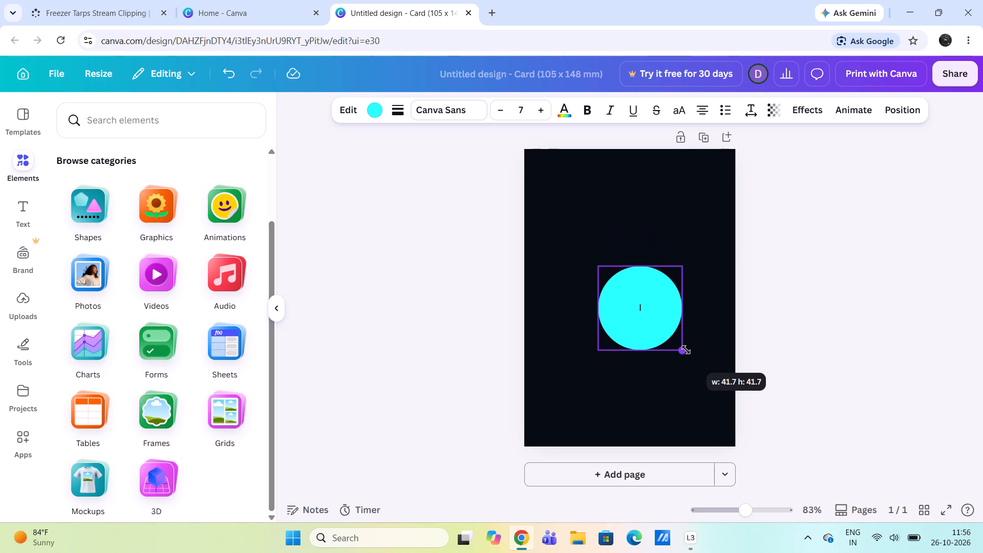
left_click_drag(686, 350, 689, 356)
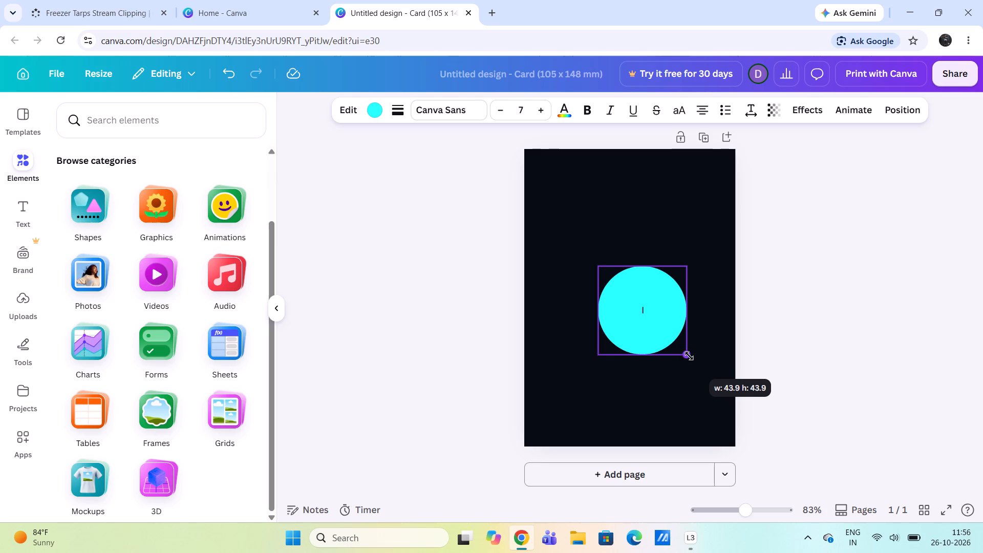
left_click_drag(689, 356, 690, 358)
left_click_drag(634, 289, 622, 280)
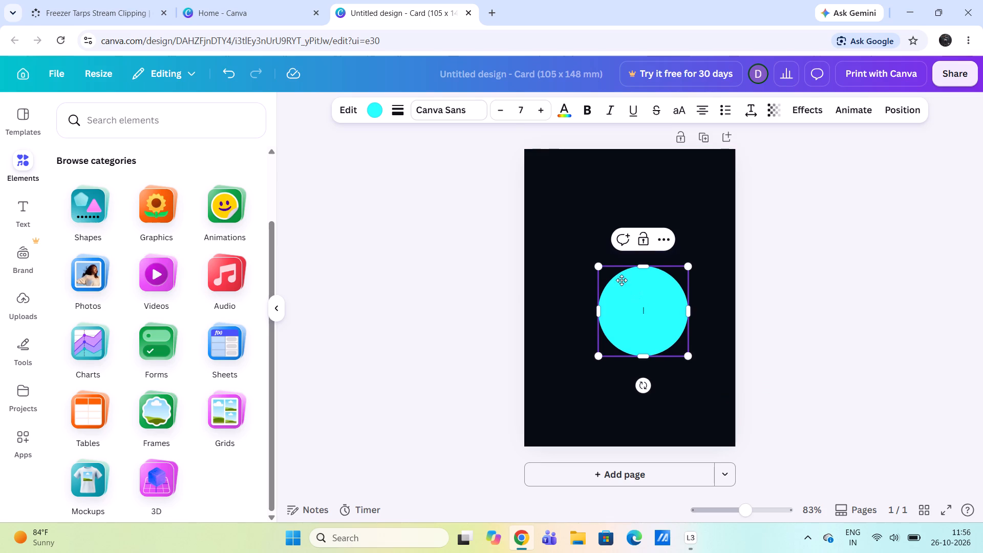
left_click_drag(622, 280, 622, 260)
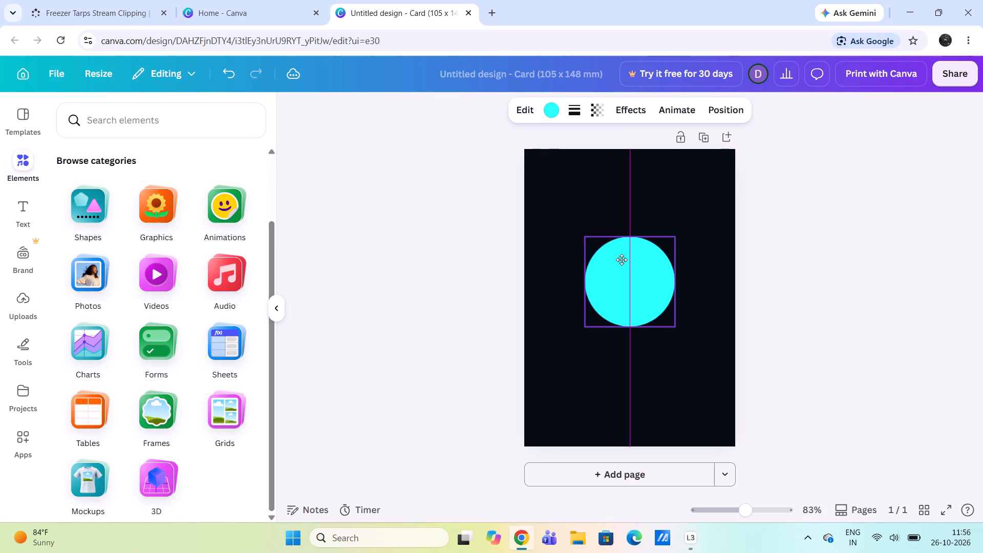
left_click_drag(622, 260, 618, 260)
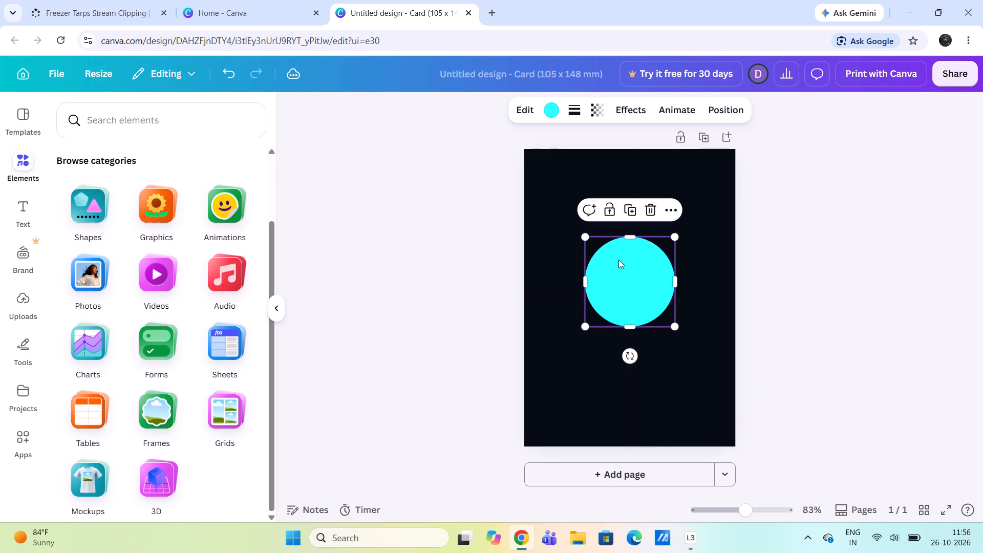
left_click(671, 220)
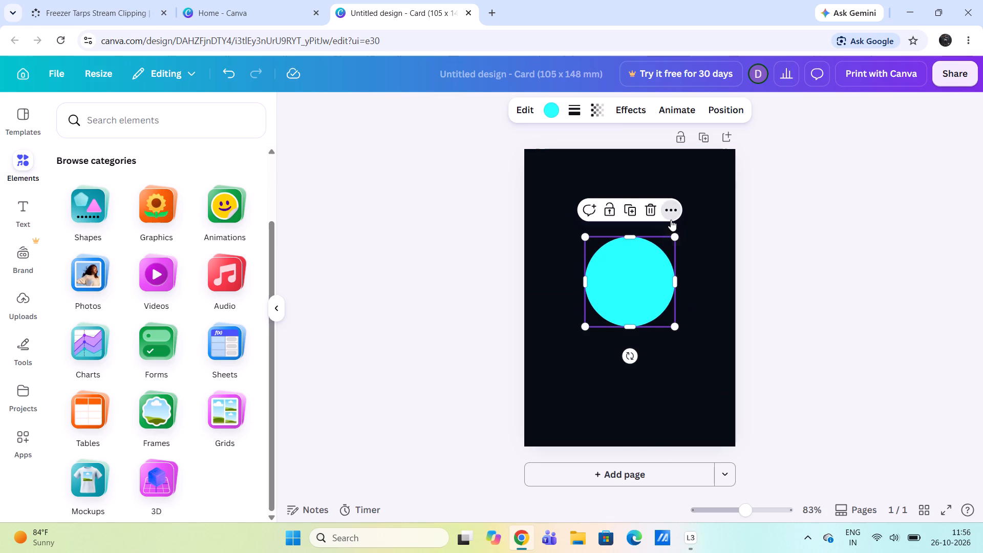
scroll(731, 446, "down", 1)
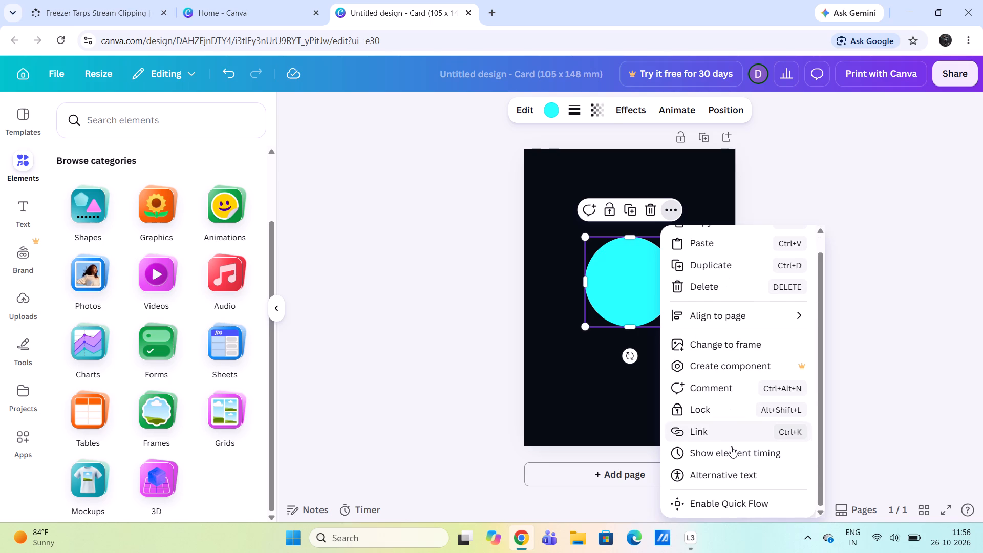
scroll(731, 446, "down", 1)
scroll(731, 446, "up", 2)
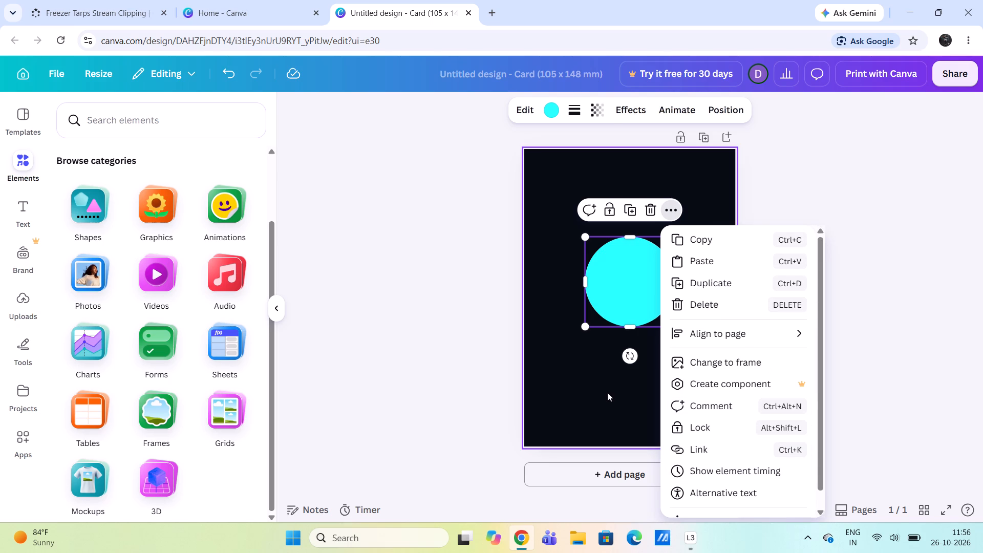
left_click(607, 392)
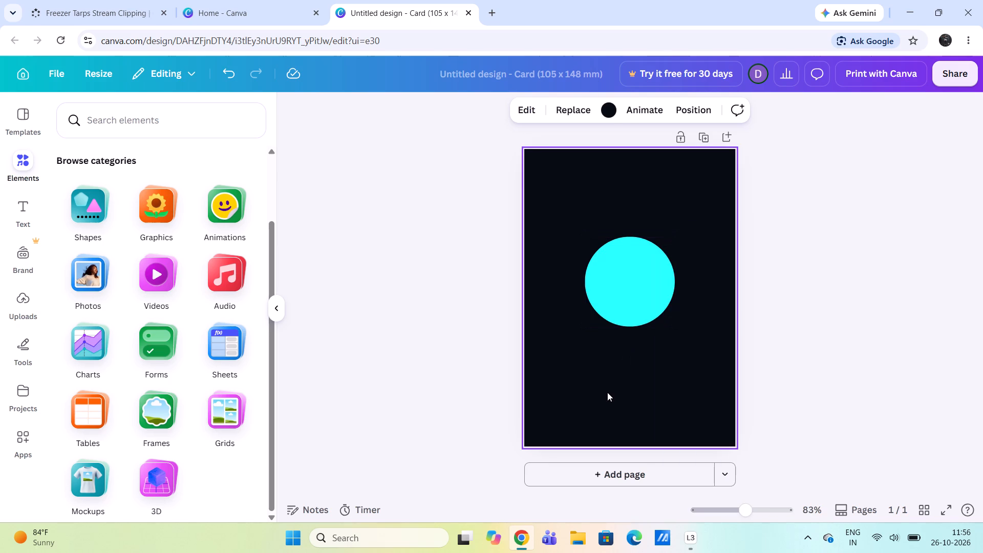
Enlarge the cyan circle to about 50 mm across and move it to the centre of the card.
left_click(620, 284)
left_click_drag(585, 329, 580, 336)
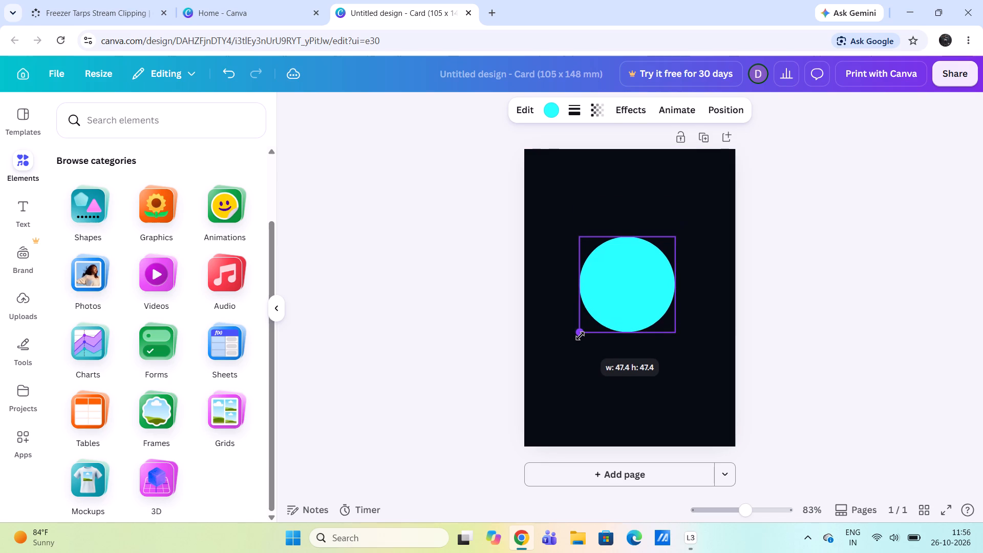
left_click_drag(580, 336, 580, 339)
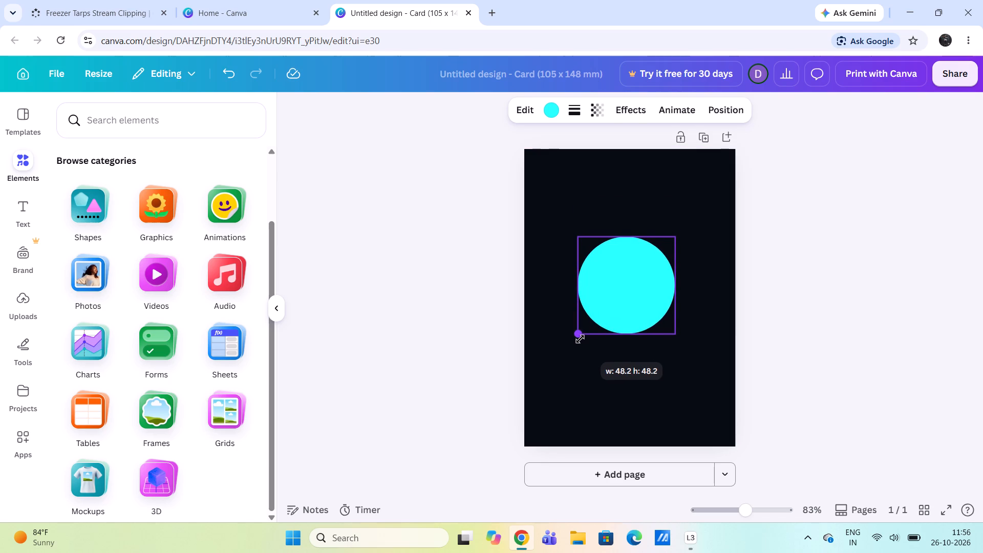
left_click_drag(580, 339, 579, 345)
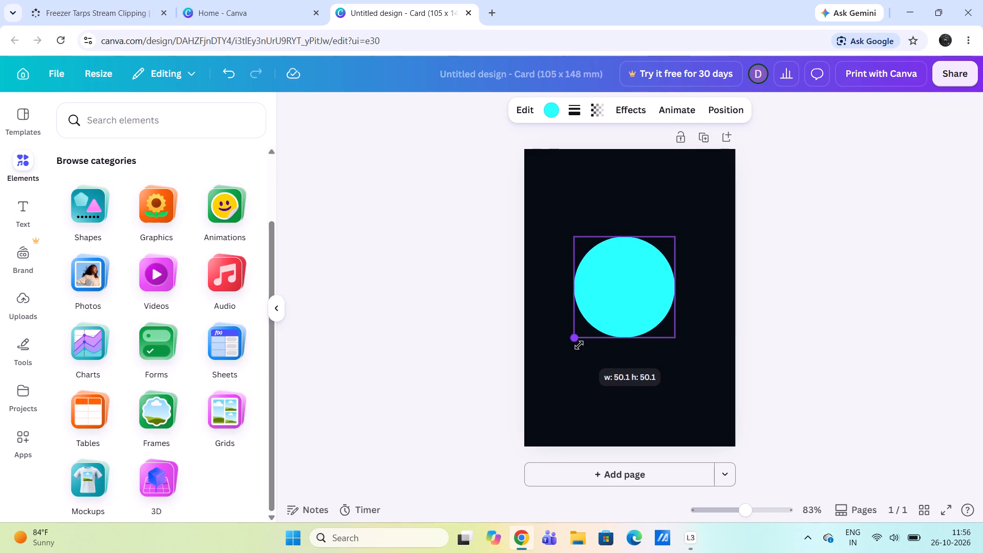
left_click_drag(579, 345, 576, 341)
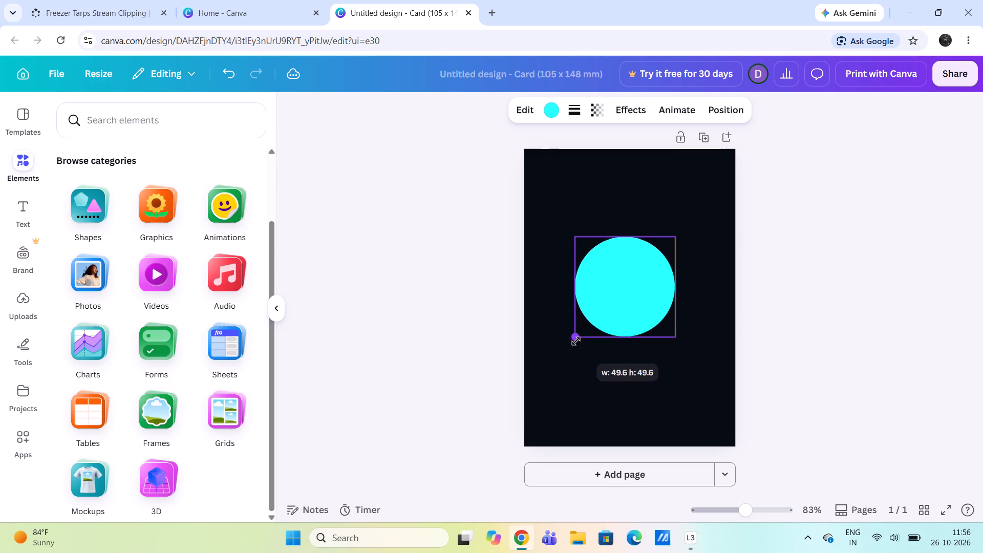
left_click(604, 301)
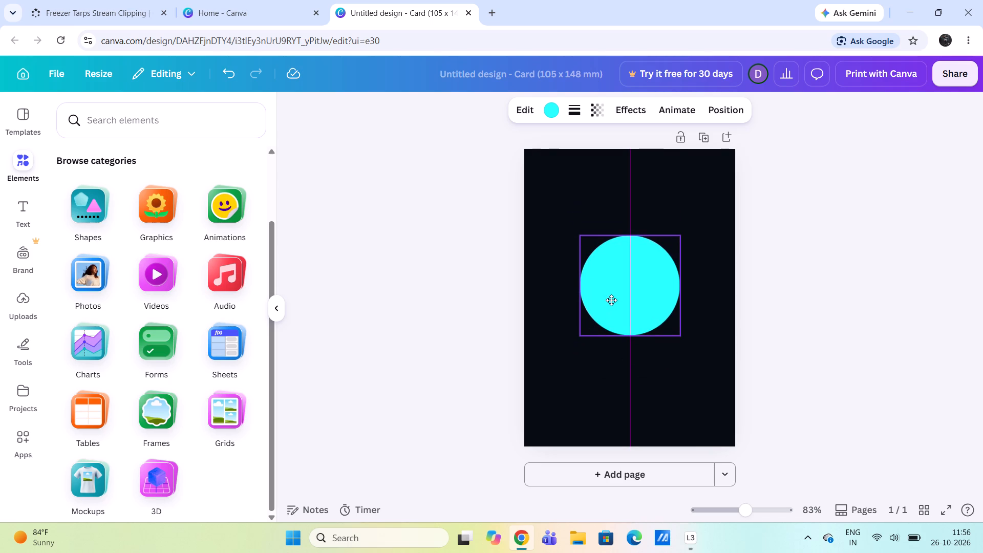
left_click_drag(634, 289, 642, 289)
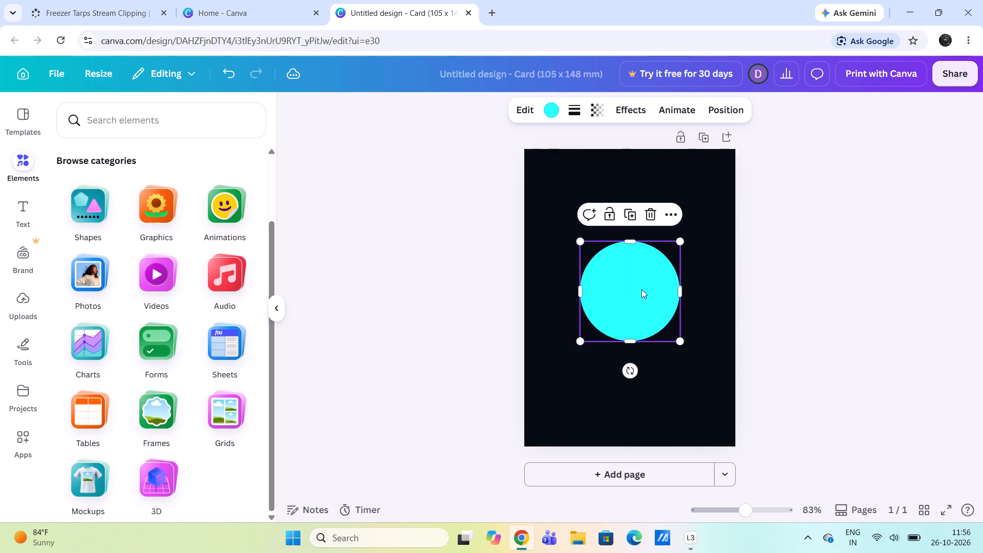
left_click(642, 289)
left_click_drag(638, 289, 637, 293)
left_click_drag(637, 293, 636, 294)
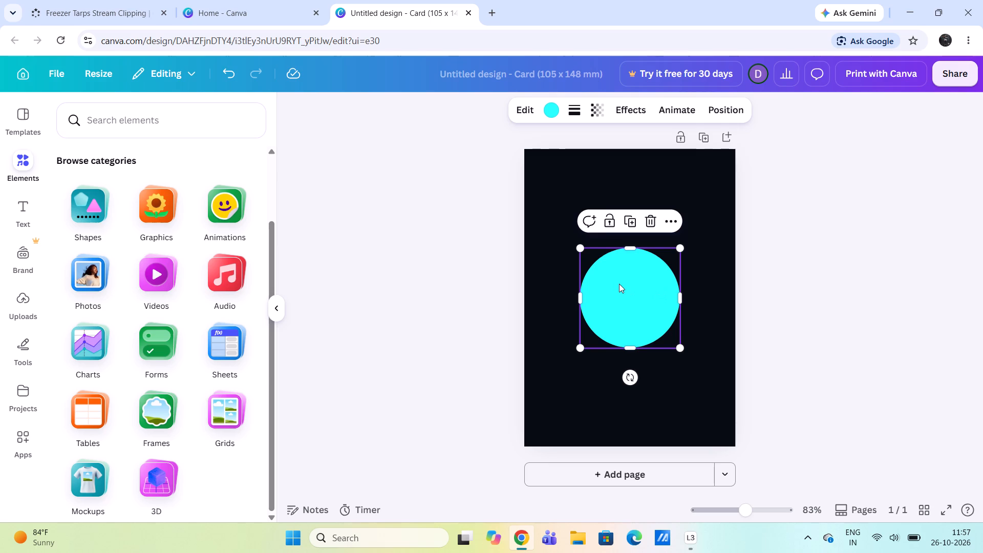
Recolour the circle light grey by searching for the hex code D1d5db and applying the matching colour.
left_click(619, 284)
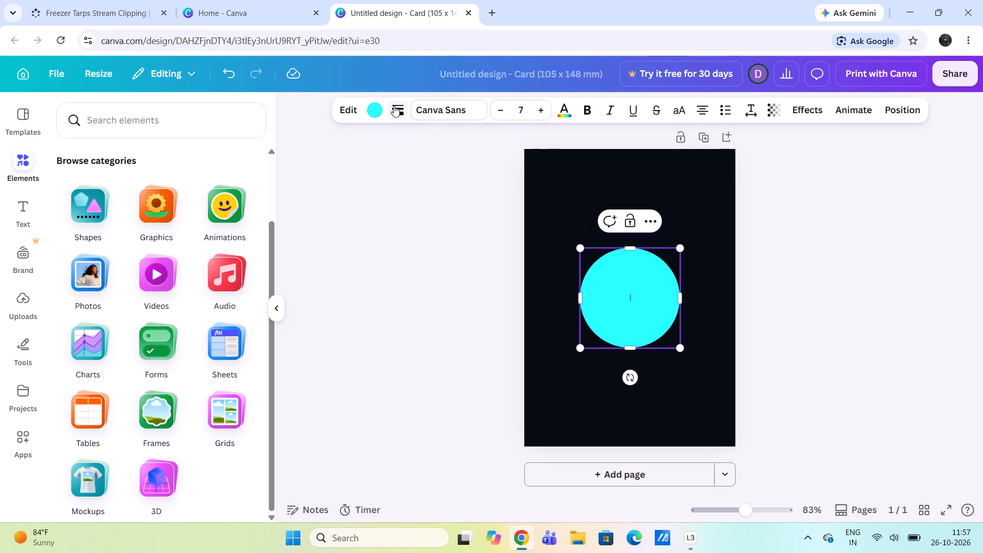
left_click(380, 110)
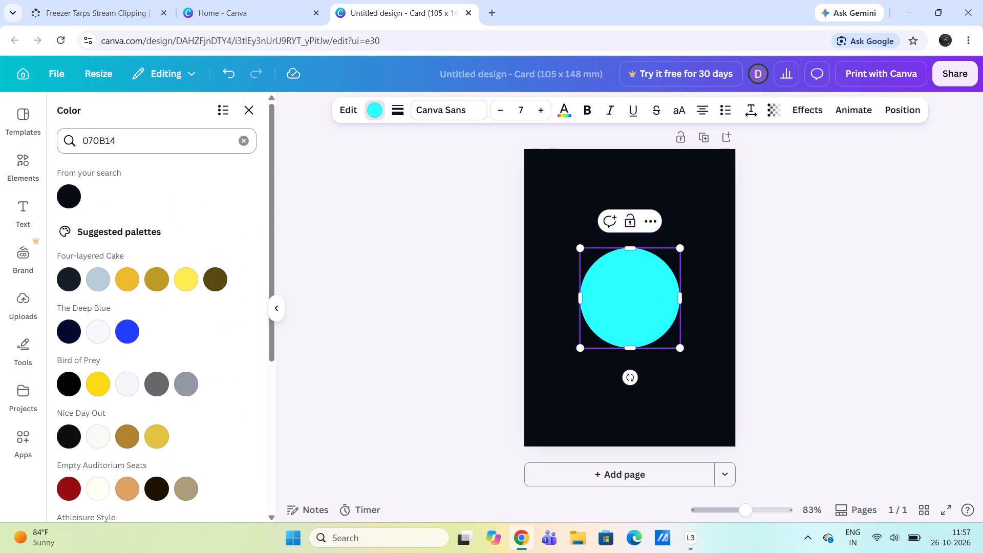
left_click_drag(144, 148, 44, 155)
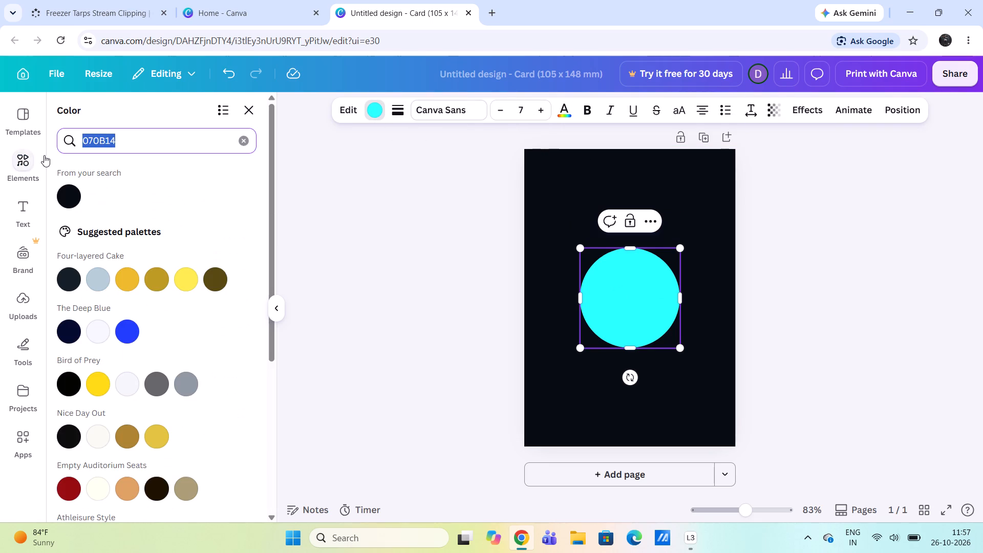
key("BackSpace")
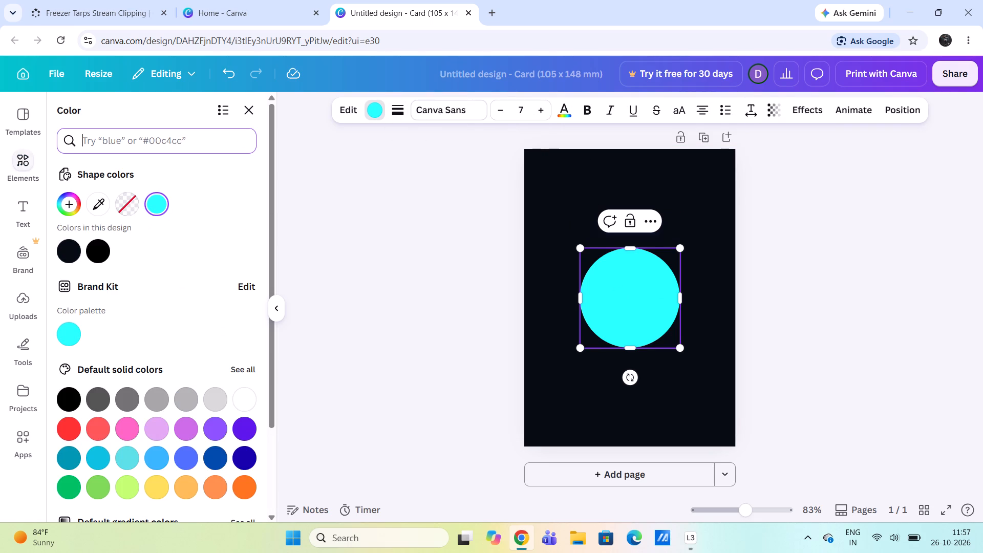
key("d")
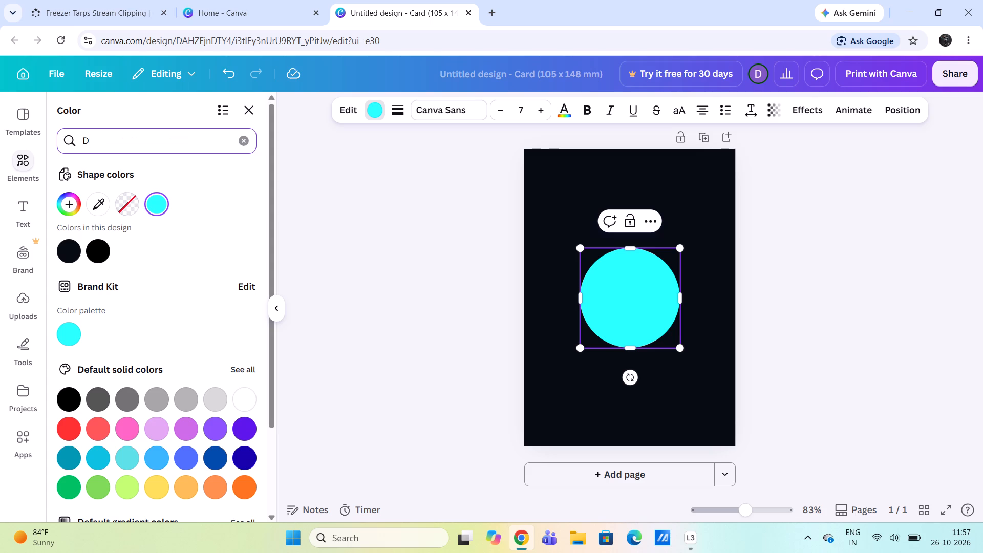
key("1")
key("d")
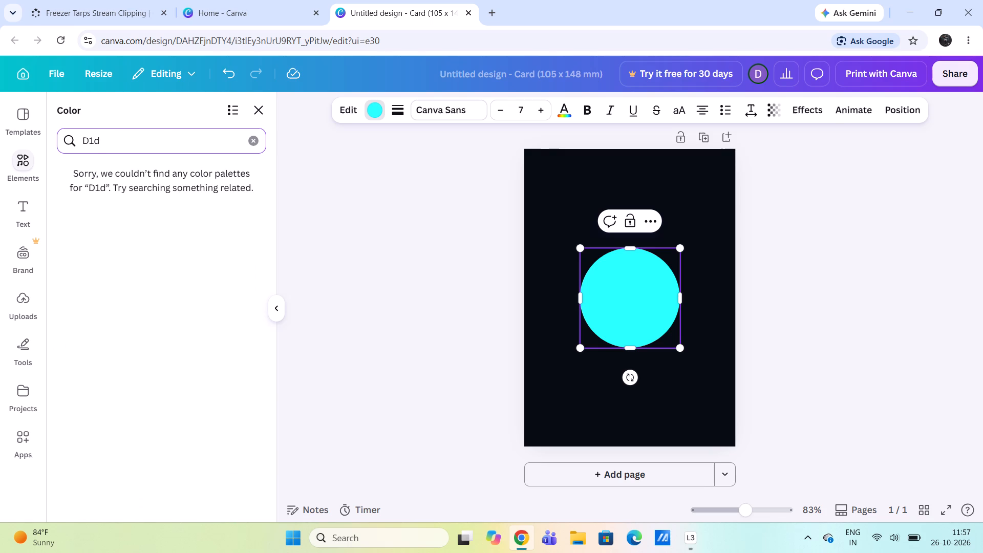
key("5")
type("db")
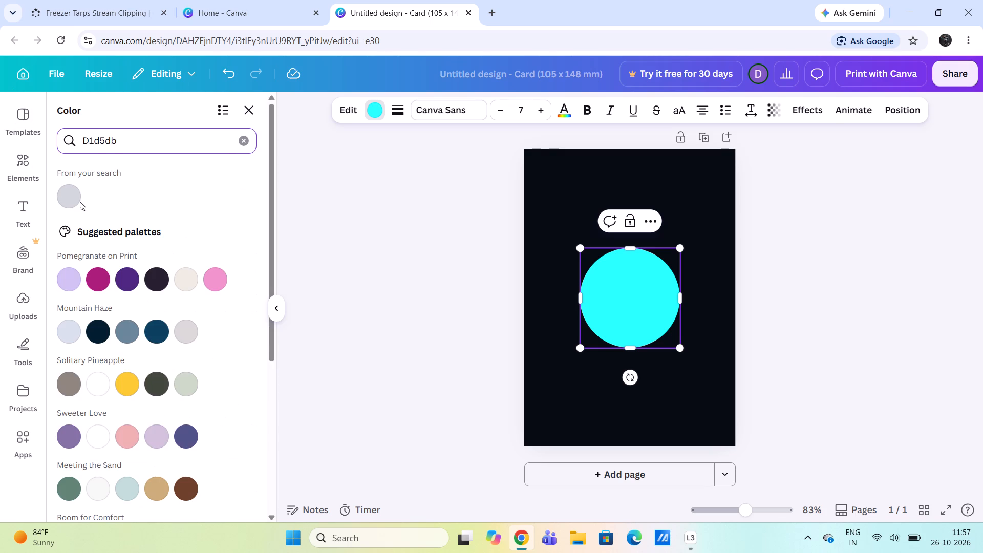
left_click(78, 201)
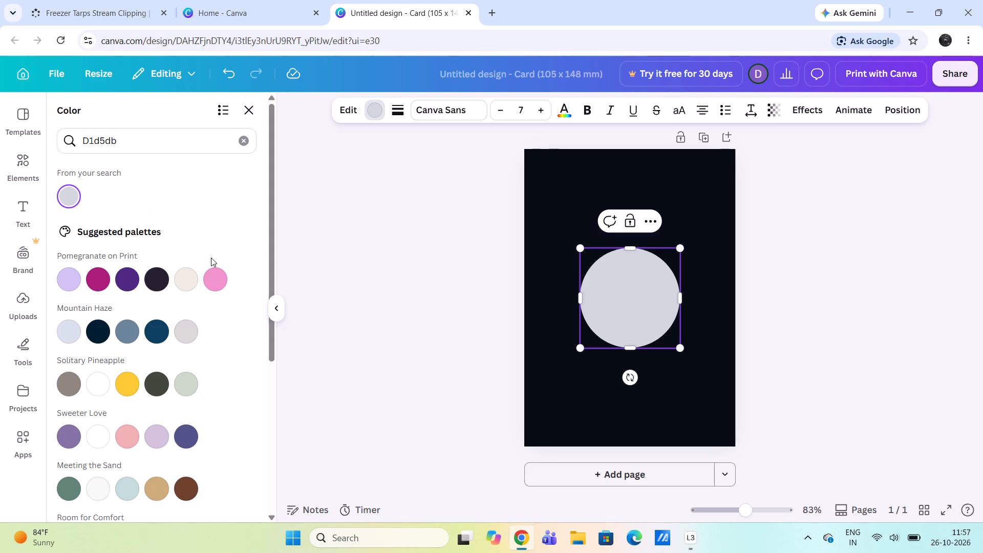
Add a second, smaller circle from the basic shapes to the card.
left_click(10, 175)
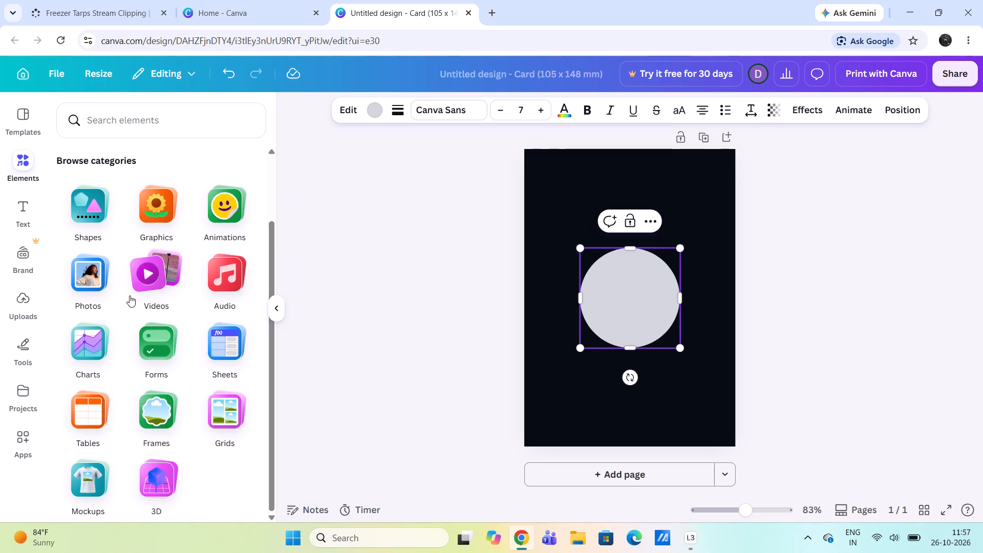
scroll(130, 295, "down", 1)
left_click(101, 221)
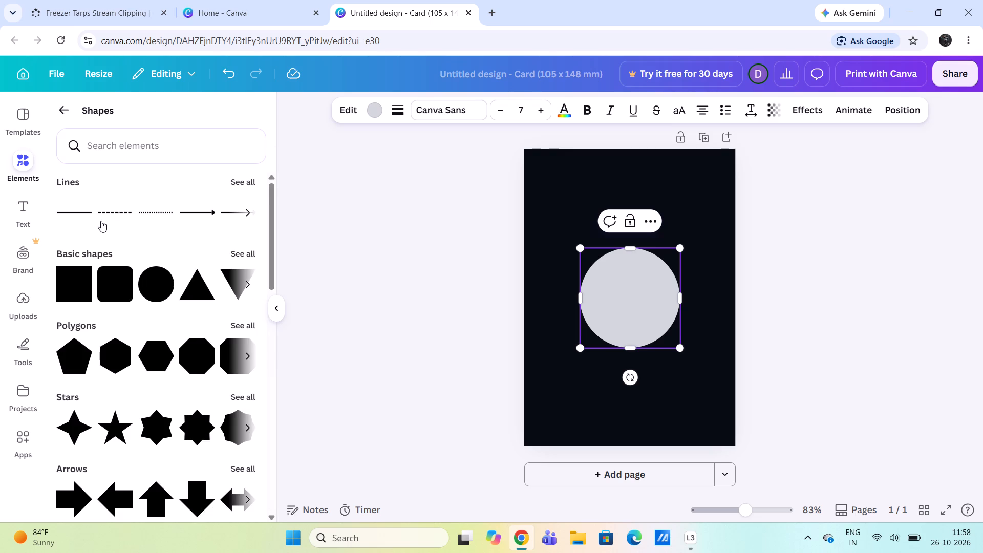
left_click(156, 283)
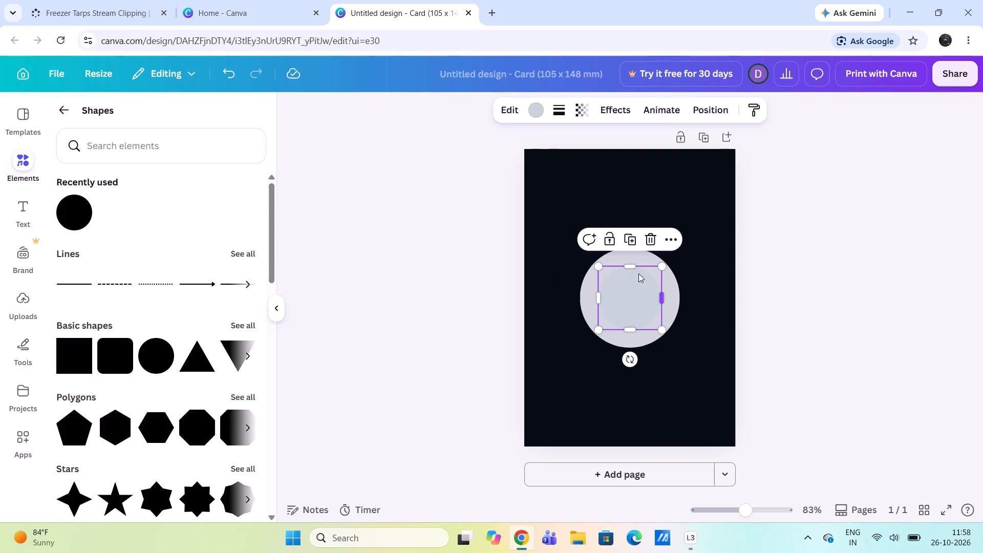
Fill the smaller circle with the dark navy colour of the Mountain Haze palette.
left_click(628, 295)
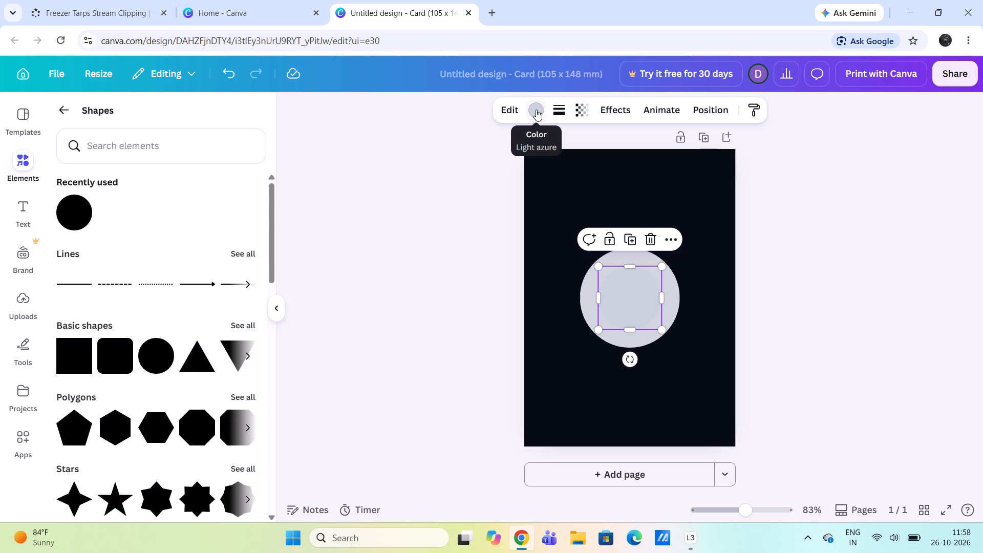
left_click(536, 110)
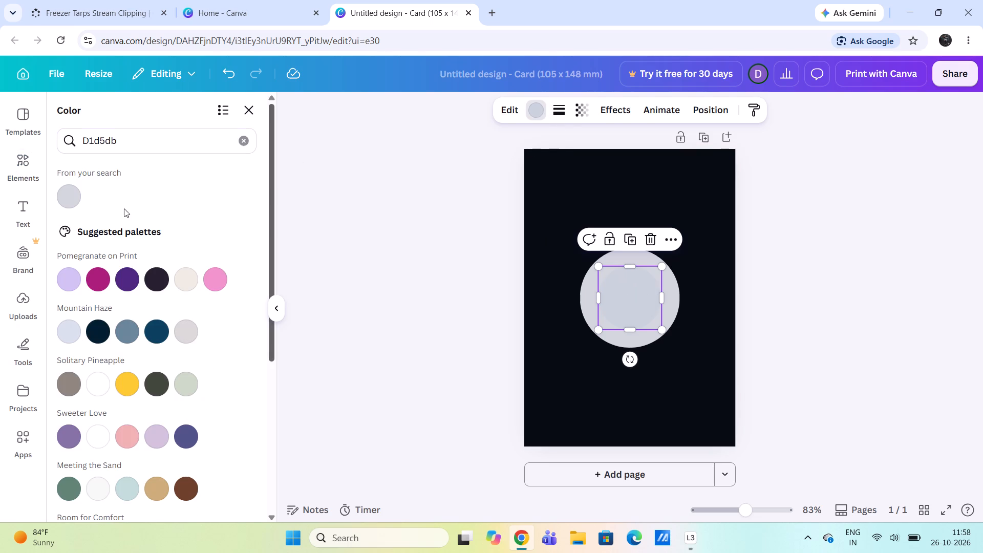
left_click(94, 331)
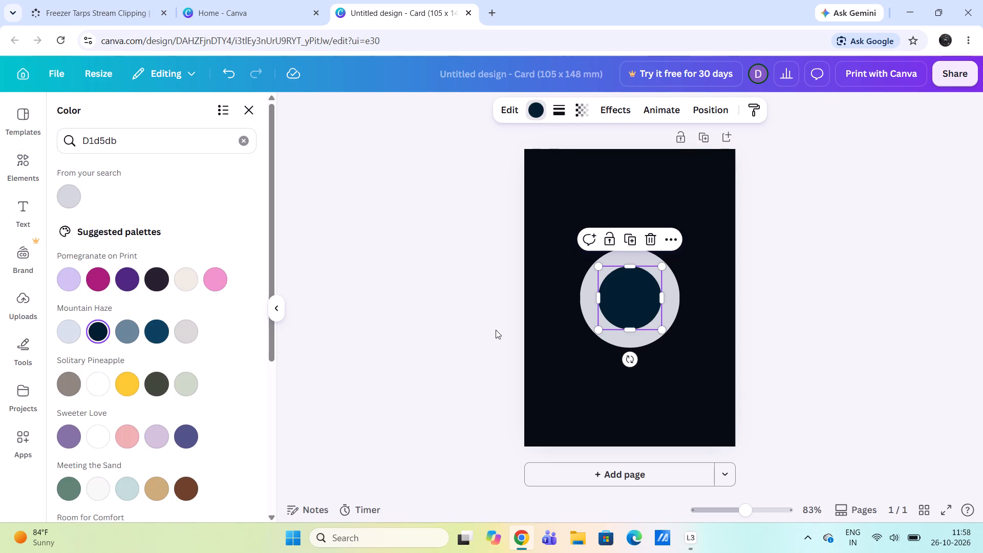
Move the navy circle sideways so that it overlaps the right edge of the light grey circle.
left_click(633, 294)
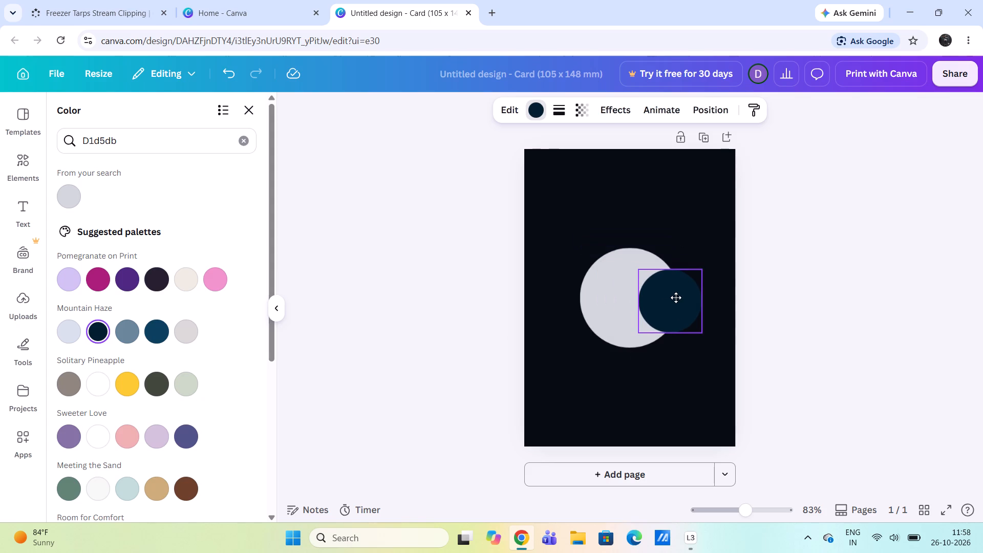
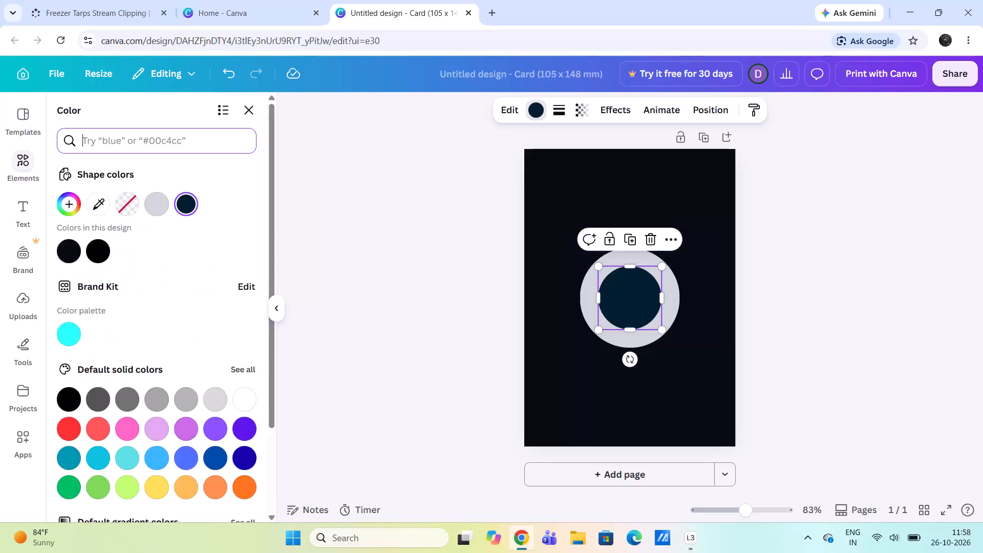
Recolour the smaller circle with the card's own dark background colour from the colours in this design.
left_click(77, 257)
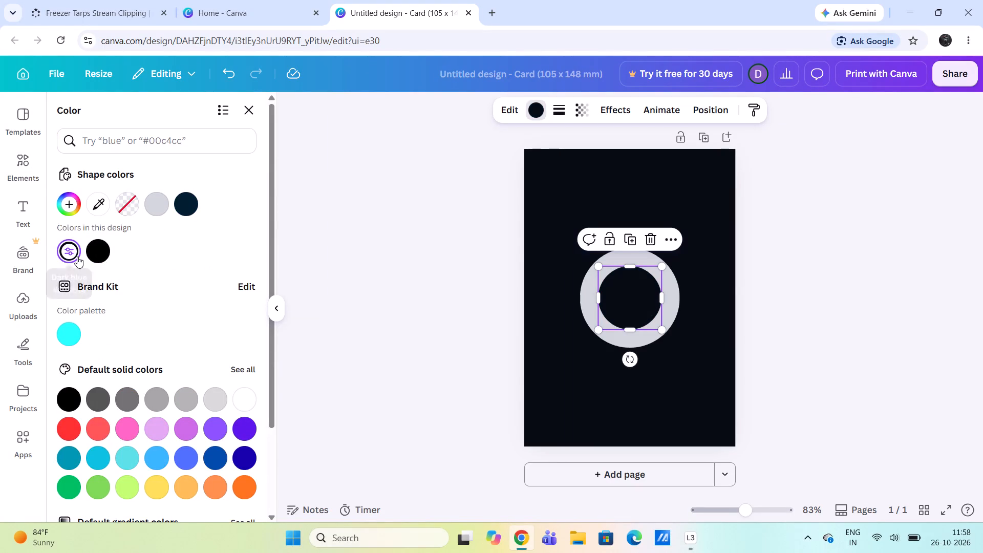
left_click(100, 250)
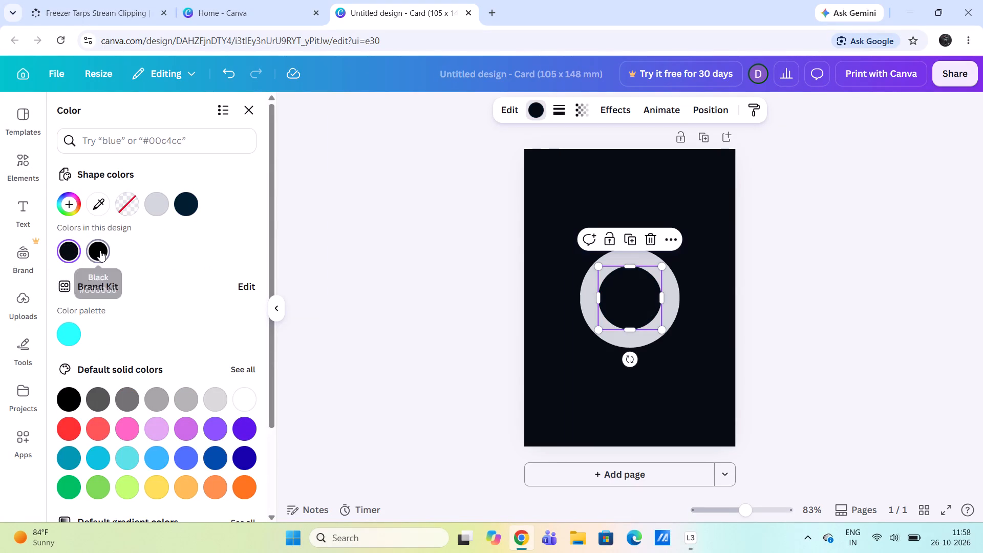
left_click(65, 247)
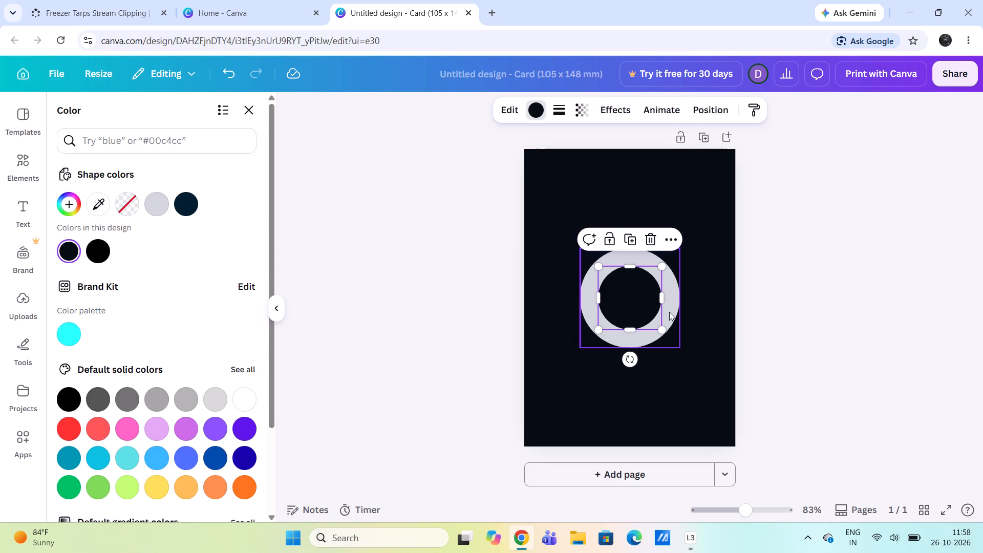
Enlarge the dark circle slightly and place it over the right half of the light grey circle, leaving a crescent.
left_click_drag(646, 304, 681, 302)
left_click_drag(699, 332, 706, 345)
left_click_drag(676, 303, 651, 278)
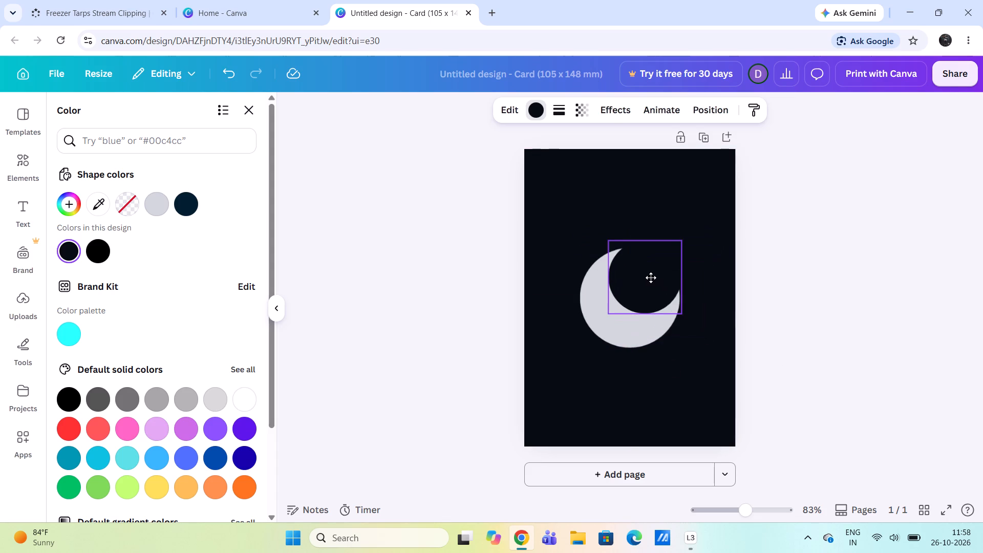
left_click_drag(651, 278, 659, 288)
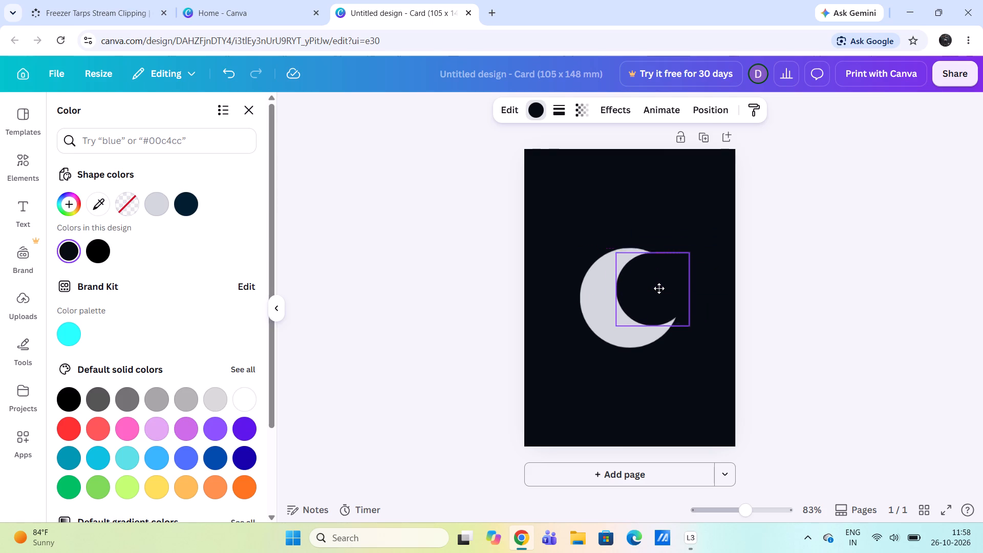
left_click_drag(659, 288, 660, 295)
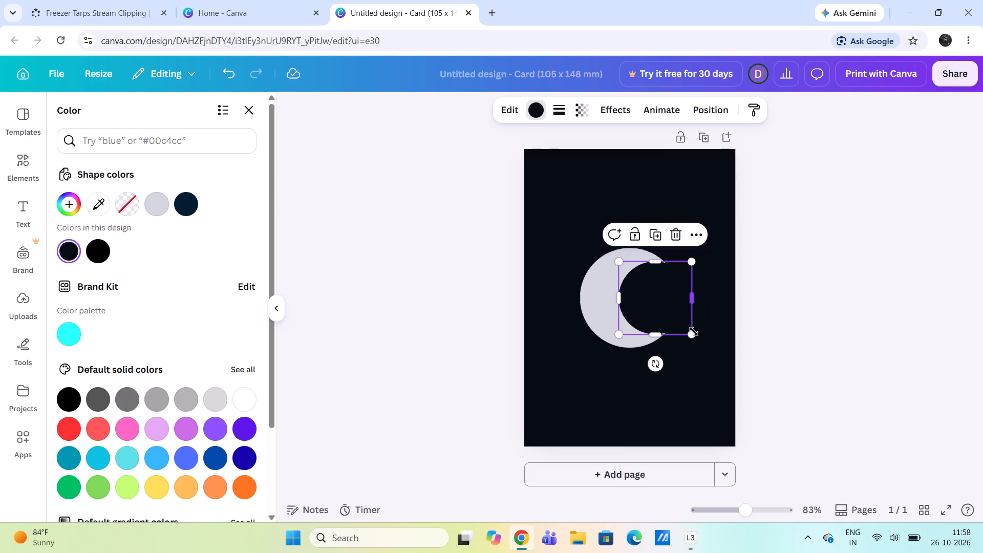
Enlarge the dark circle to about 42 x 44 and reposition it over the grey circle to form a slimmer crescent.
left_click_drag(693, 337, 703, 352)
left_click_drag(669, 308, 659, 300)
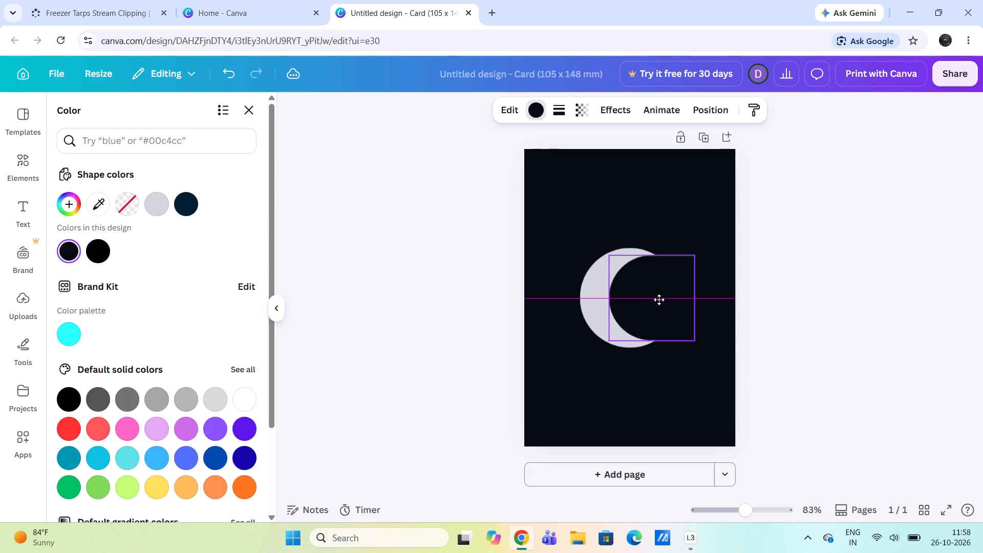
left_click_drag(659, 300, 647, 305)
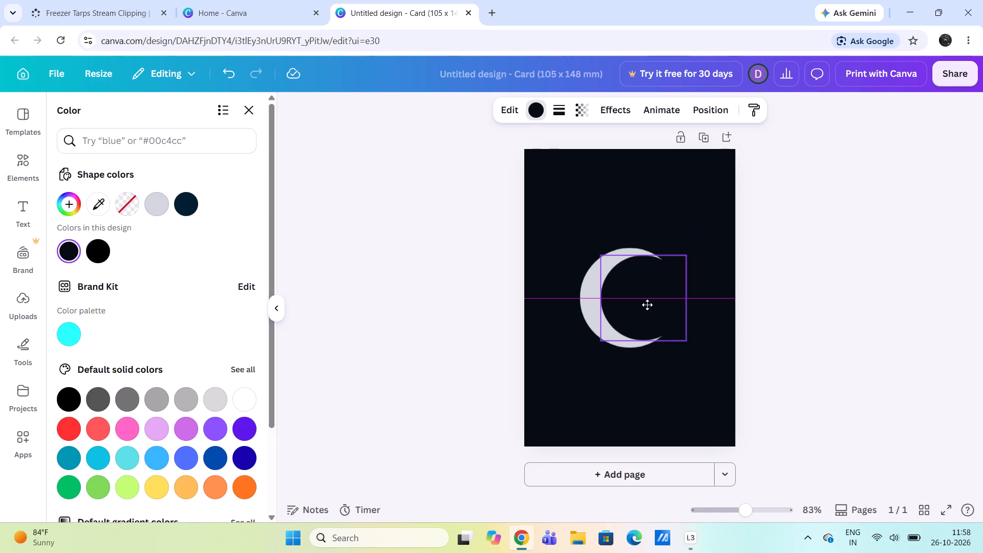
left_click(638, 261)
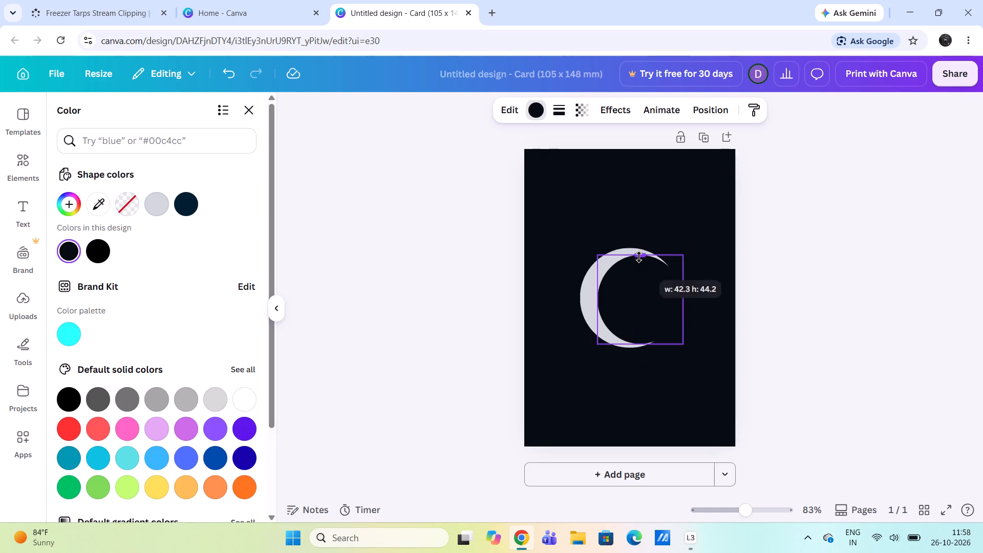
left_click_drag(642, 275, 649, 272)
left_click(673, 384)
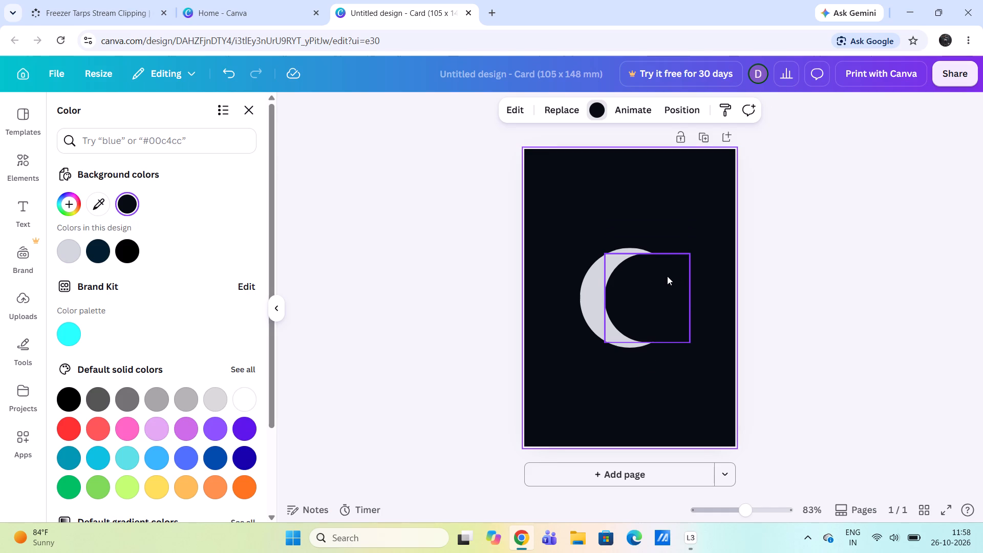
left_click(667, 276)
left_click(690, 376)
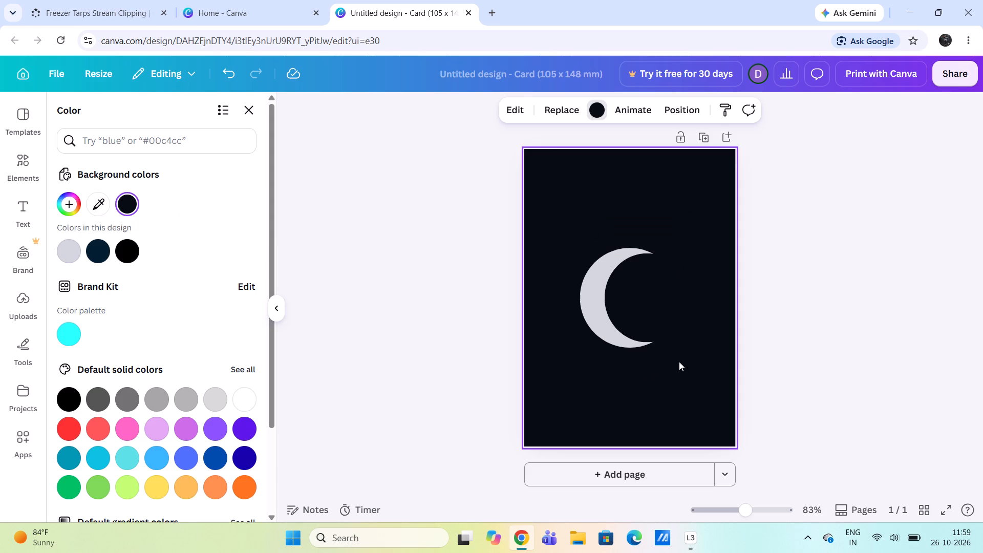
Shift the light grey circle slightly to the left, keeping it vertically centred, to thicken the crescent.
left_click(590, 290)
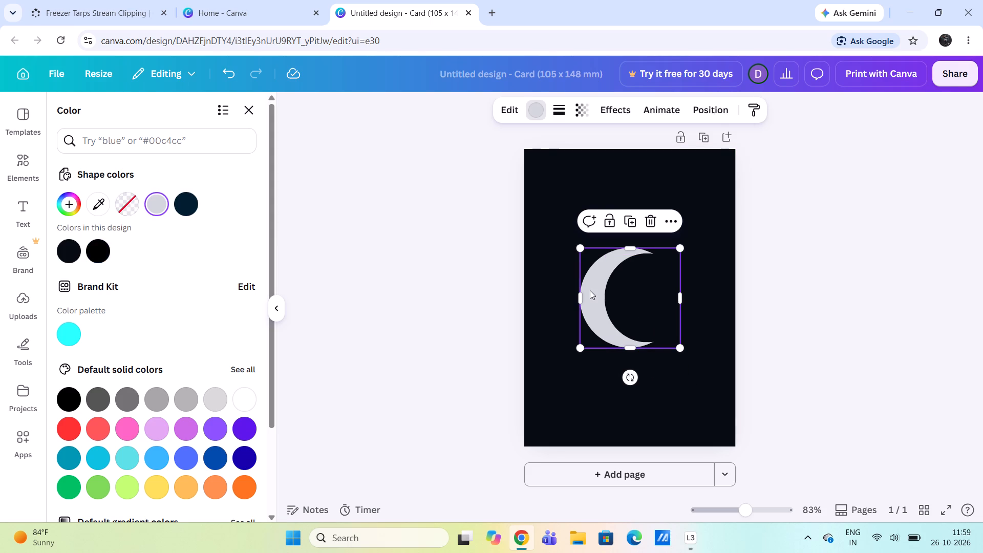
left_click(590, 290)
left_click(673, 394)
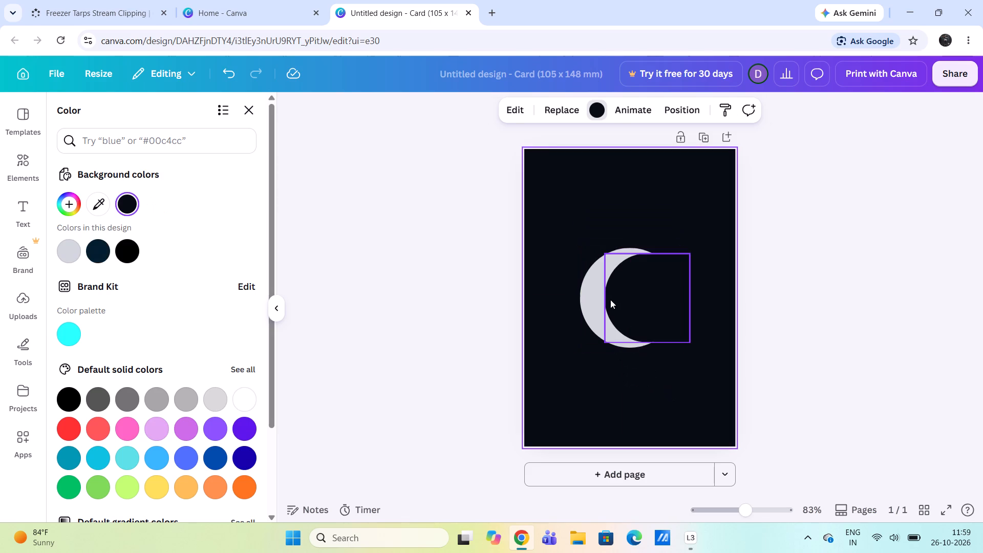
left_click(593, 301)
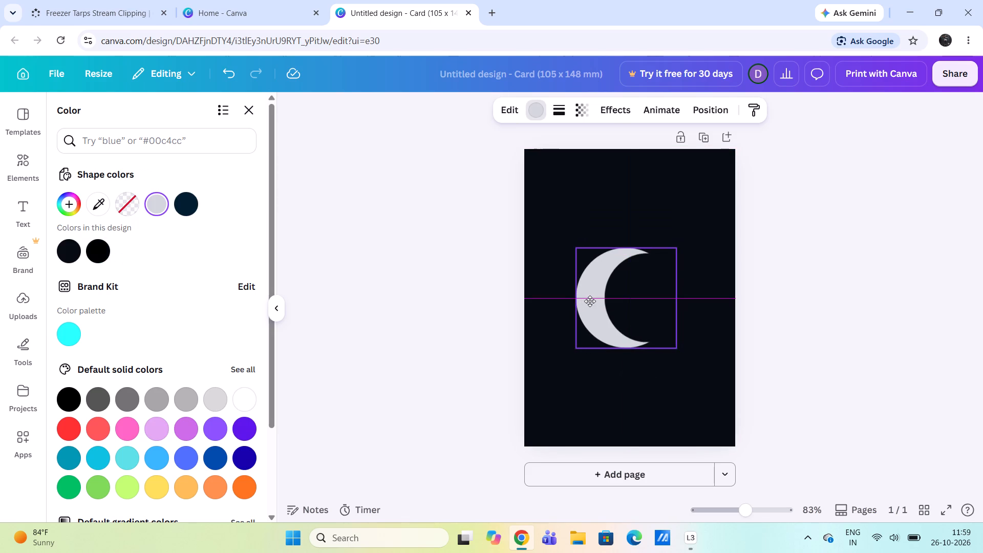
left_click(591, 301)
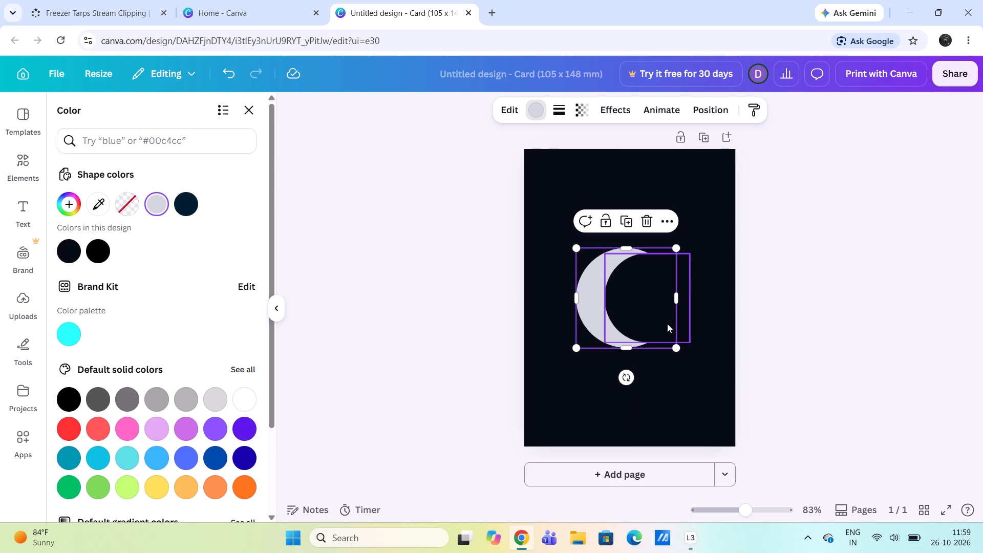
left_click(696, 375)
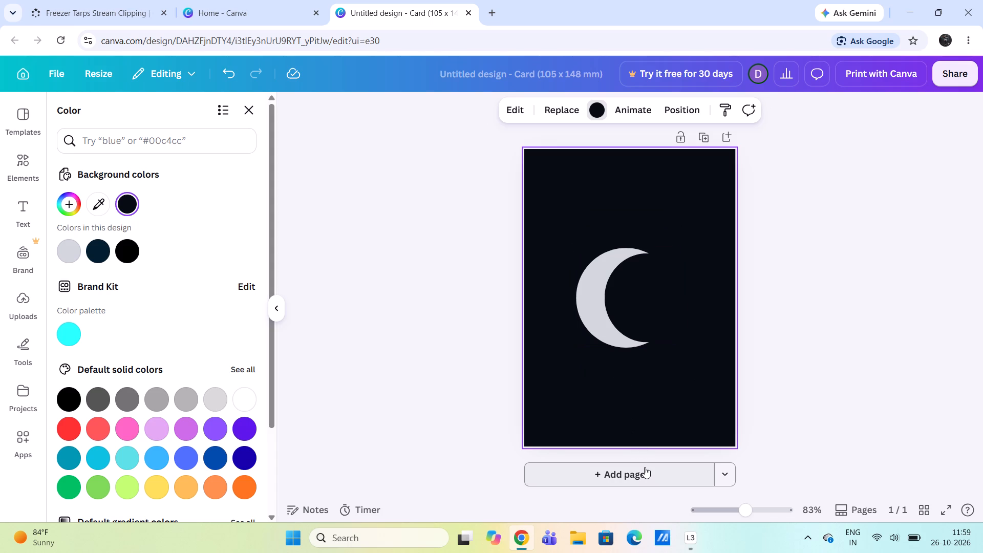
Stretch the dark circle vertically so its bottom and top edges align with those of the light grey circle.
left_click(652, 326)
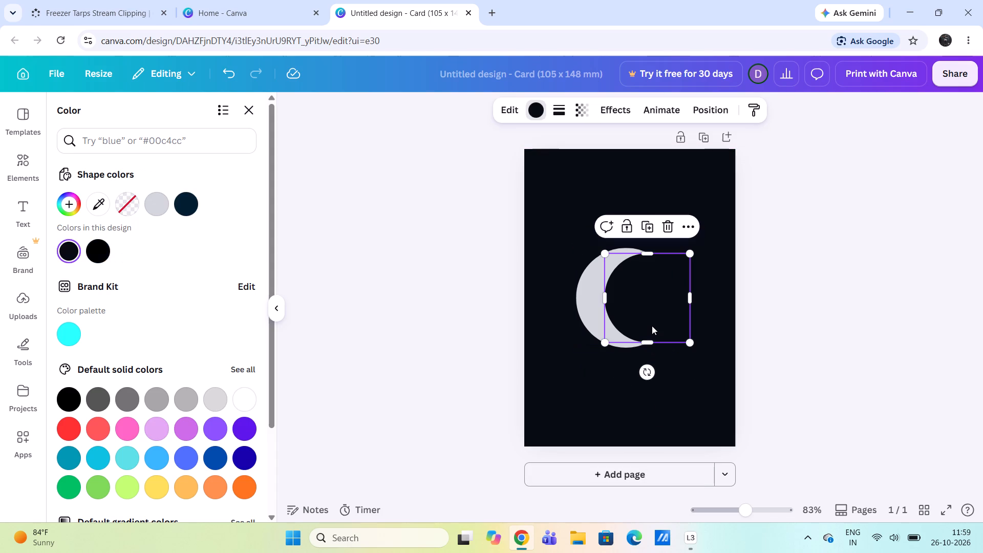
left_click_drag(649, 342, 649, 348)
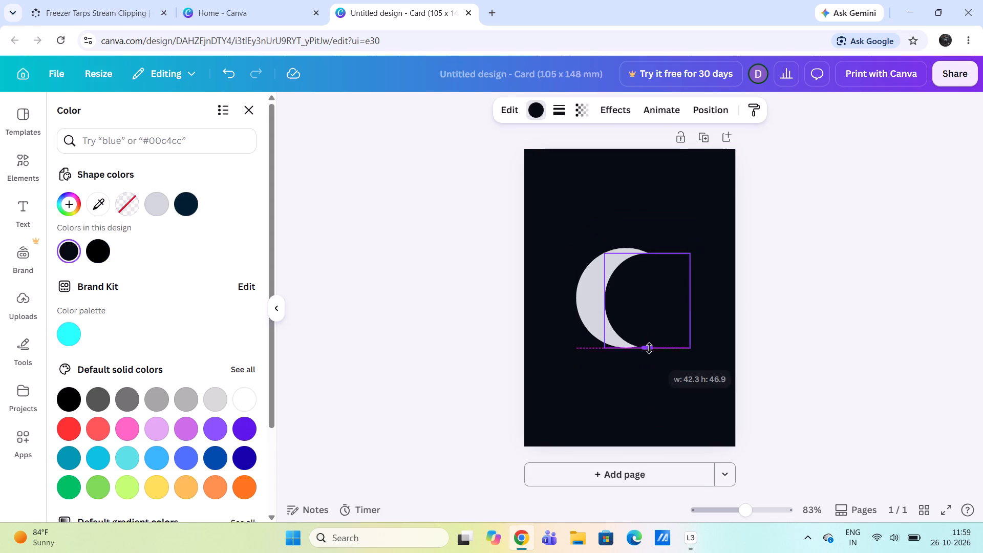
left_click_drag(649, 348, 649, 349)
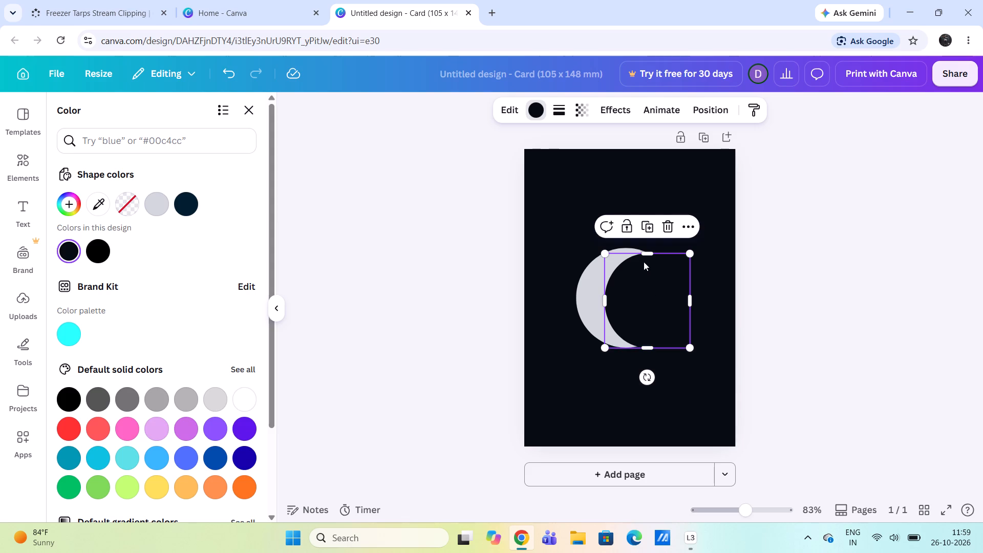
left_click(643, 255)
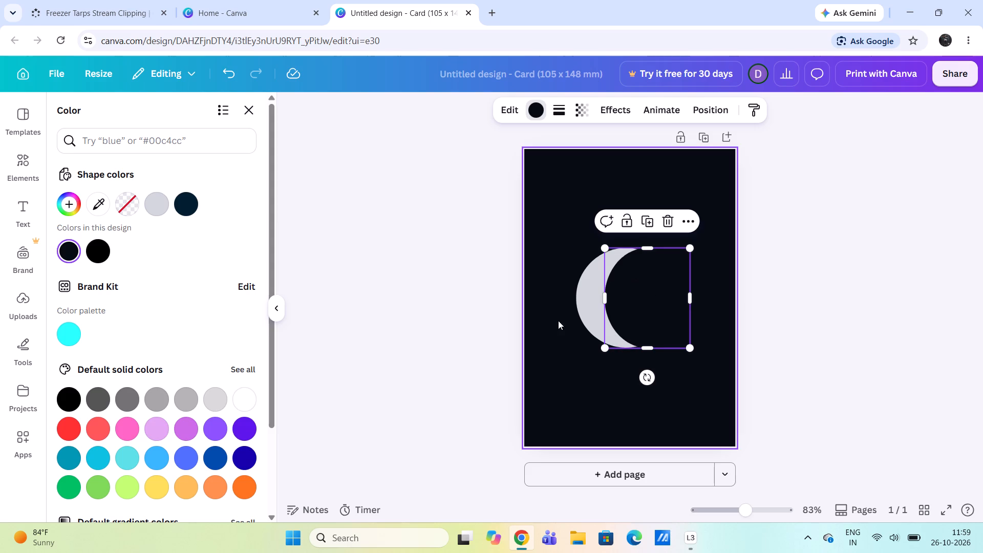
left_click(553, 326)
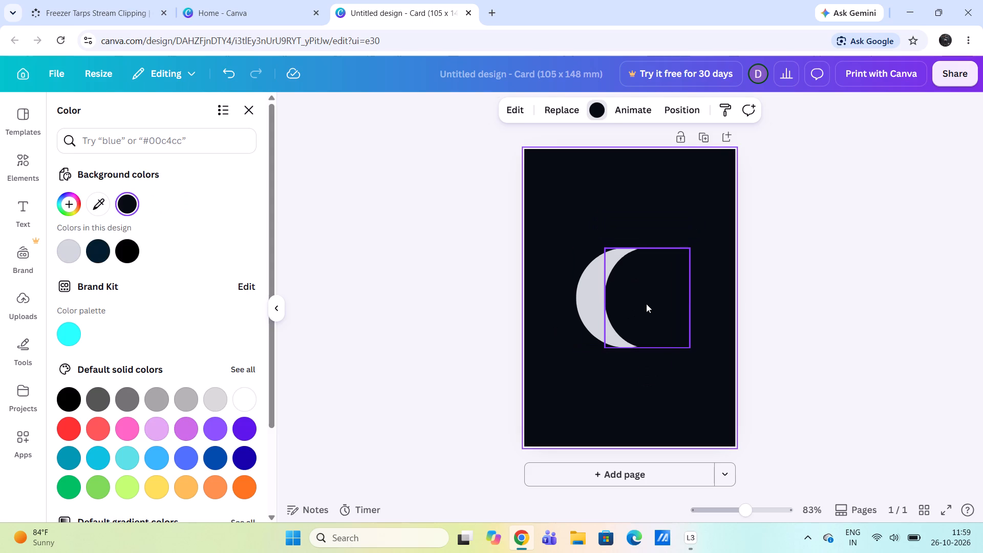
Shorten the dark circle at its bottom and top edges to a height of about 44, giving closed crescent tips.
left_click(646, 304)
left_click_drag(648, 351, 651, 345)
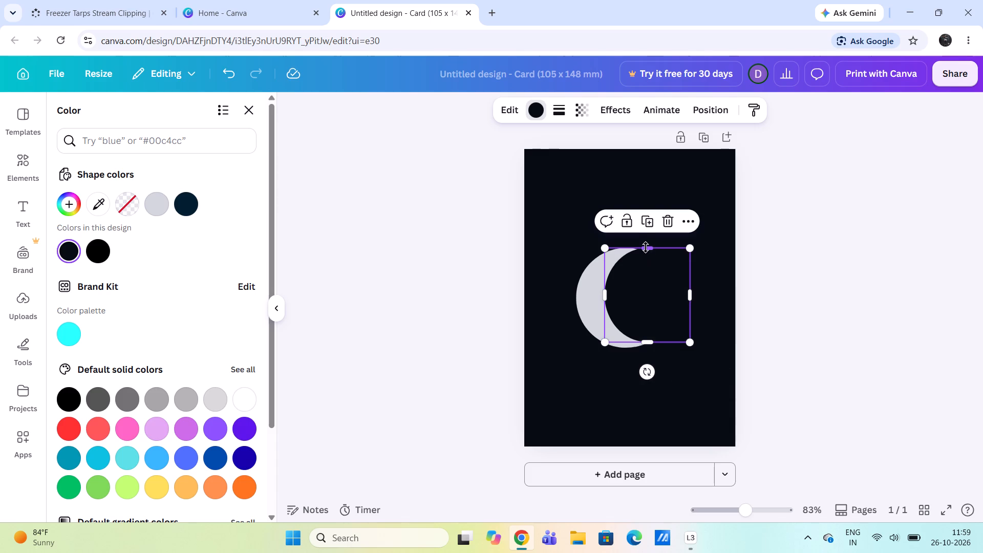
left_click_drag(646, 247, 647, 253)
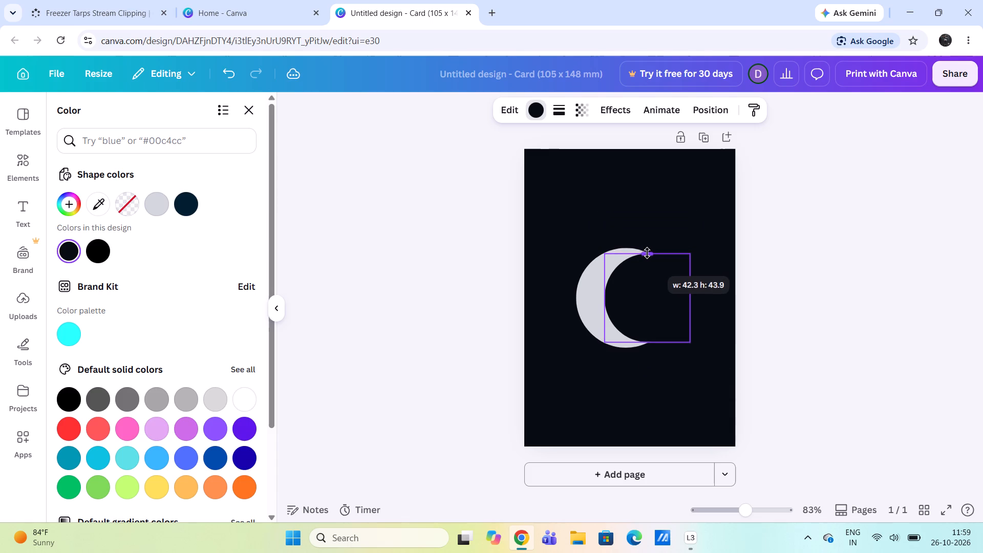
left_click_drag(647, 253, 647, 253)
left_click(676, 367)
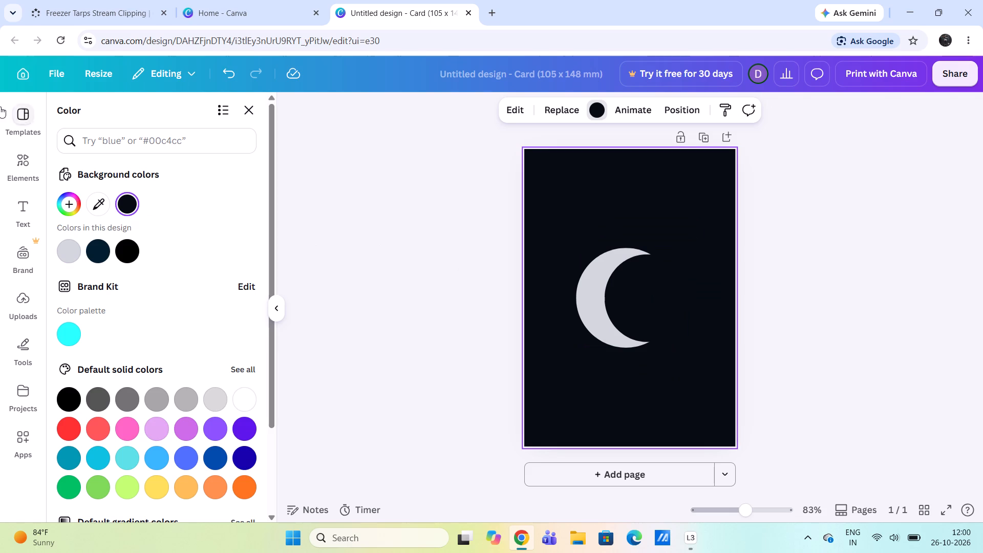
Search the shapes in the element library for "wolf head side profile".
left_click(31, 164)
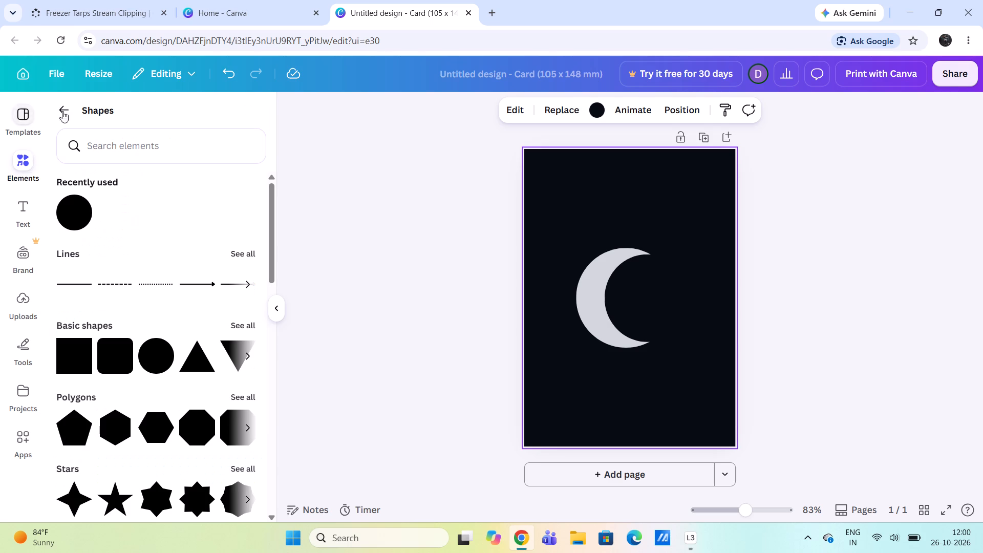
left_click(113, 158)
type("wol")
type("f headd")
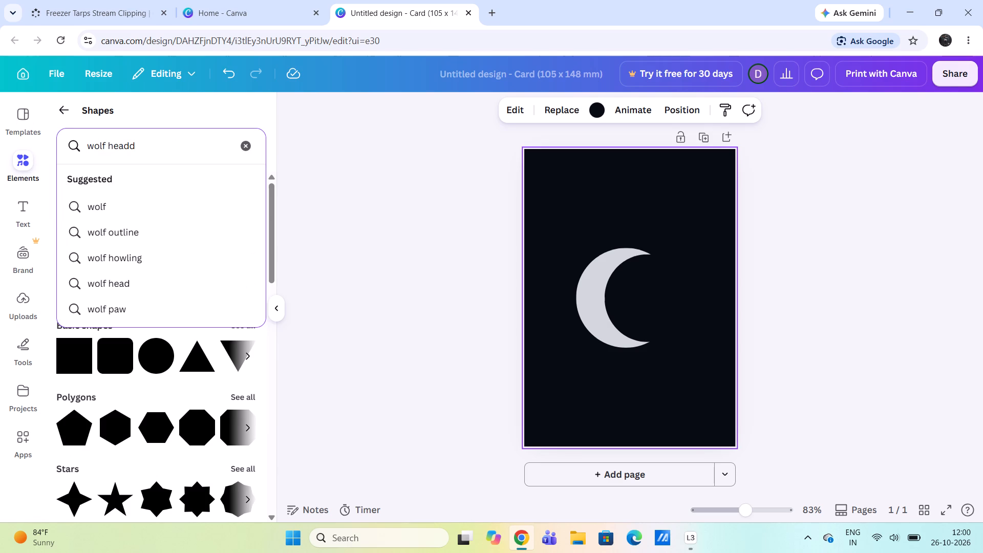
key("BackSpace")
key("space")
type("side")
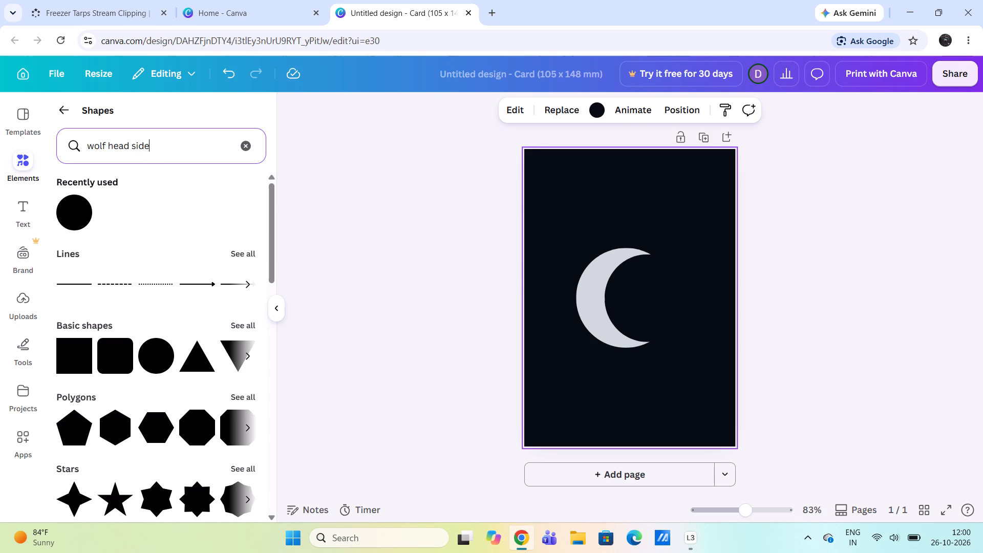
key("space")
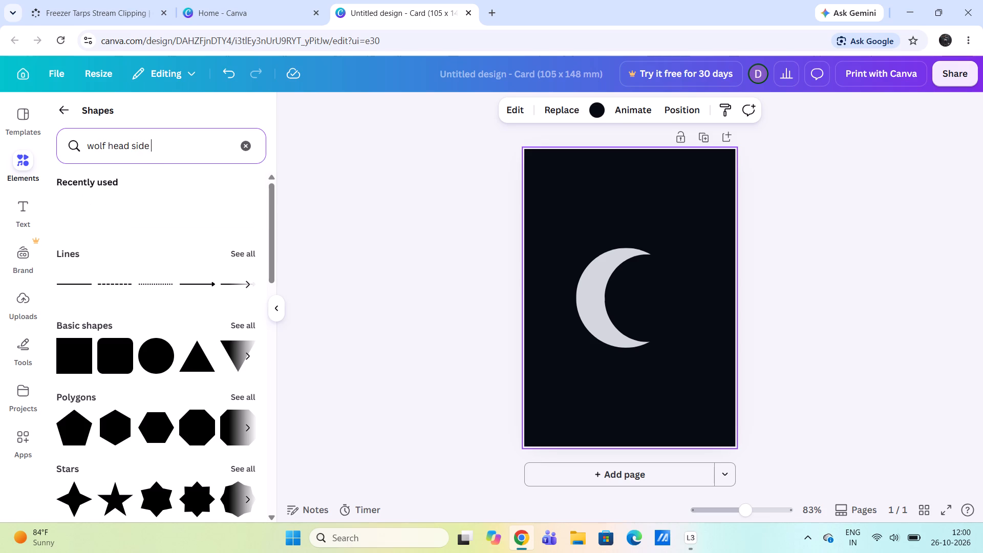
type("pr")
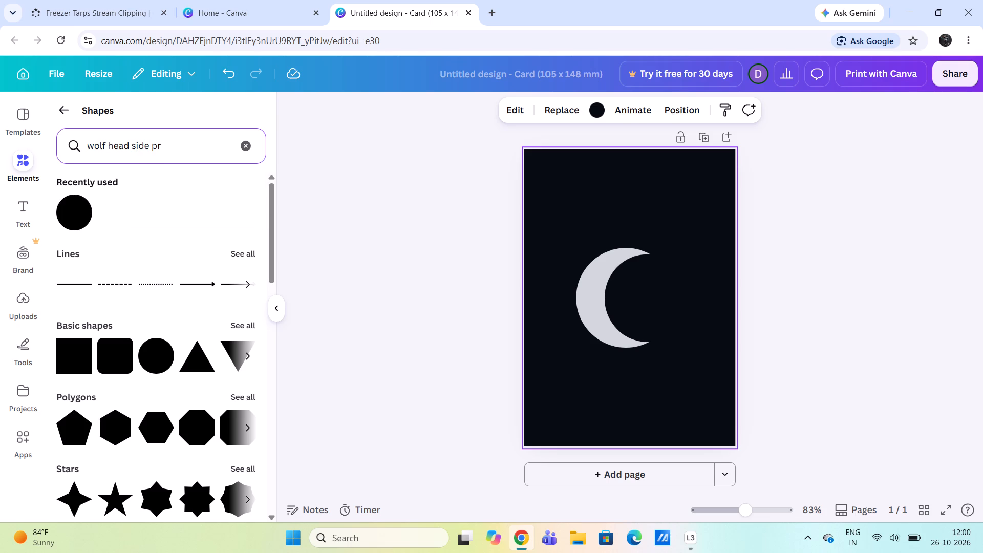
key("o")
type("file")
key("Return")
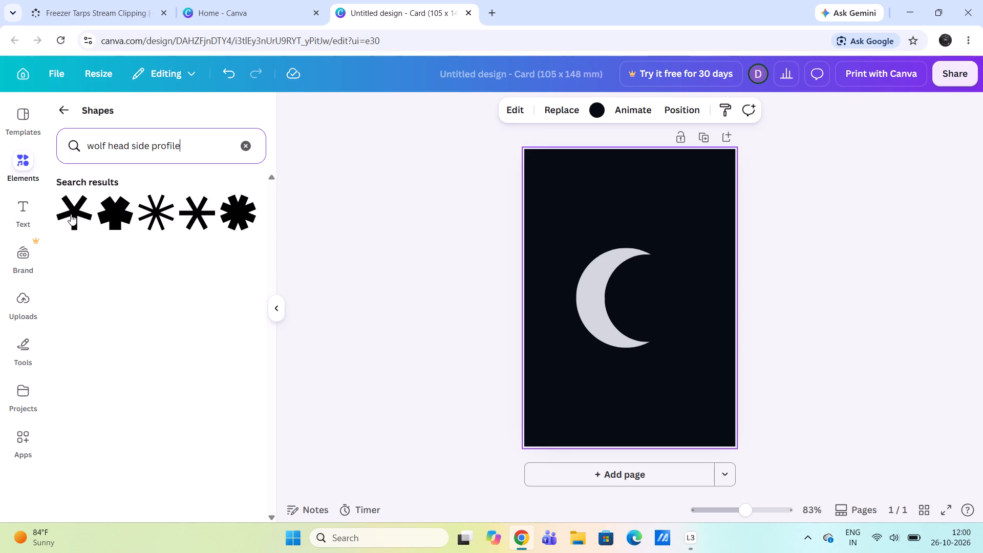
Find graphics for "wolf head side profile" across all elements and add the front-facing geometric line-art wolf head with detailed fur to the card.
left_click_drag(182, 152, 16, 160)
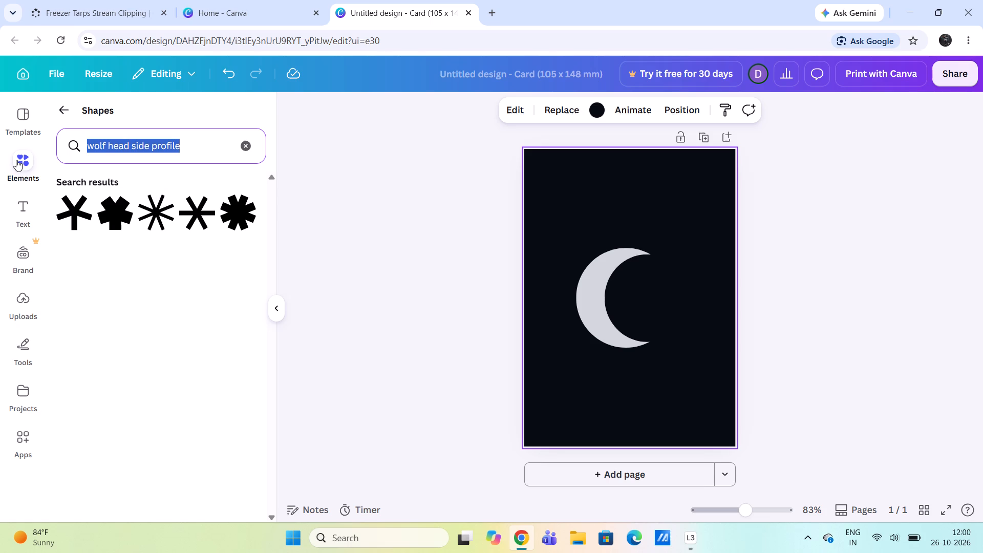
key("BackSpace")
left_click(65, 103)
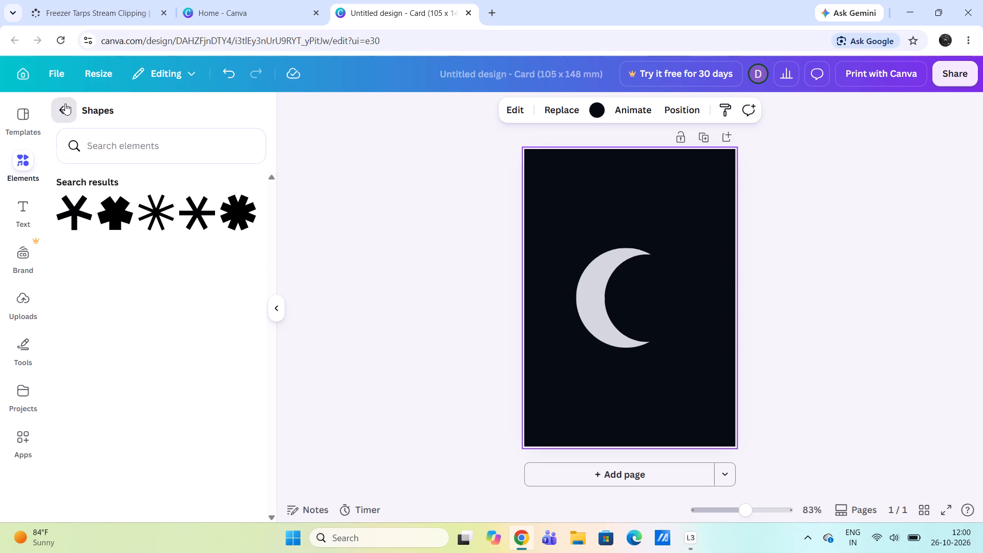
left_click(179, 128)
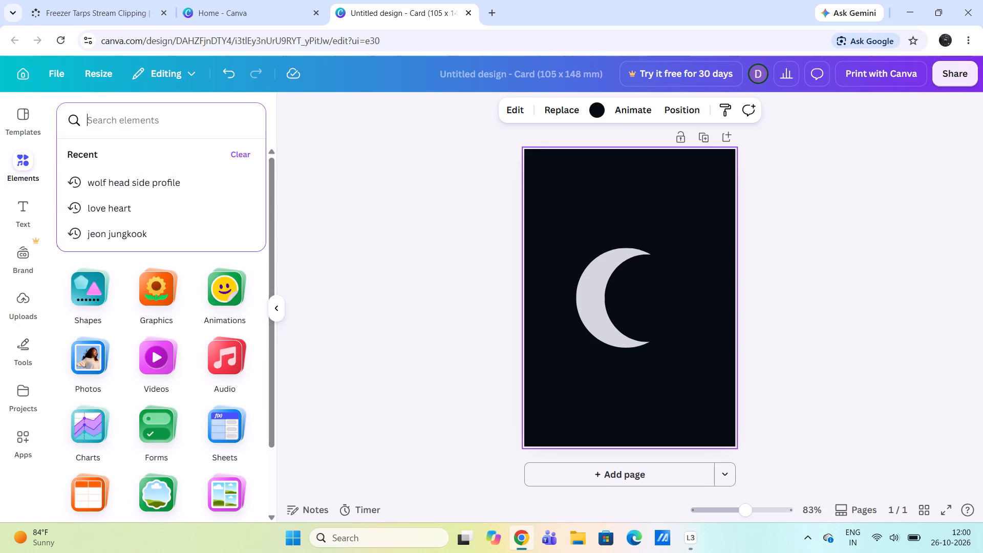
left_click(166, 180)
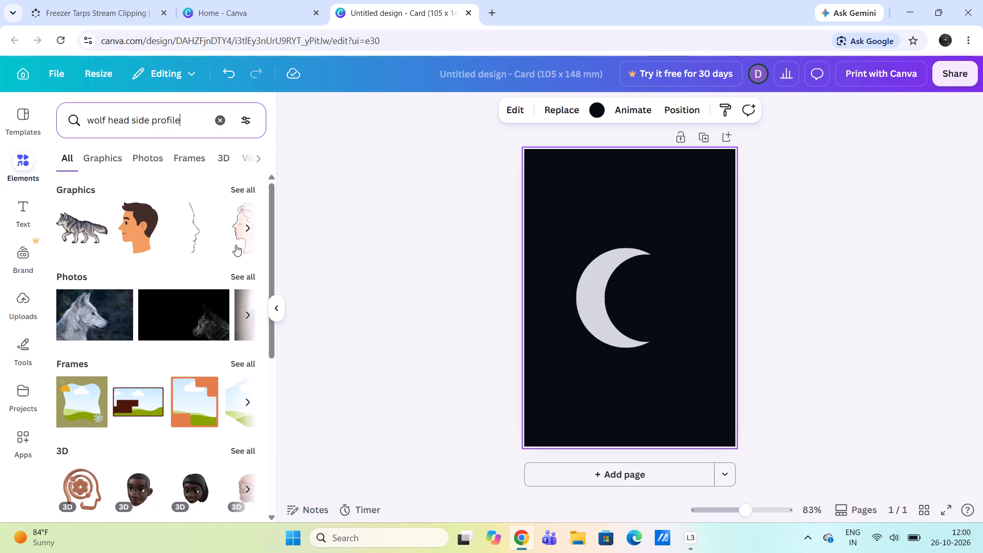
left_click(246, 189)
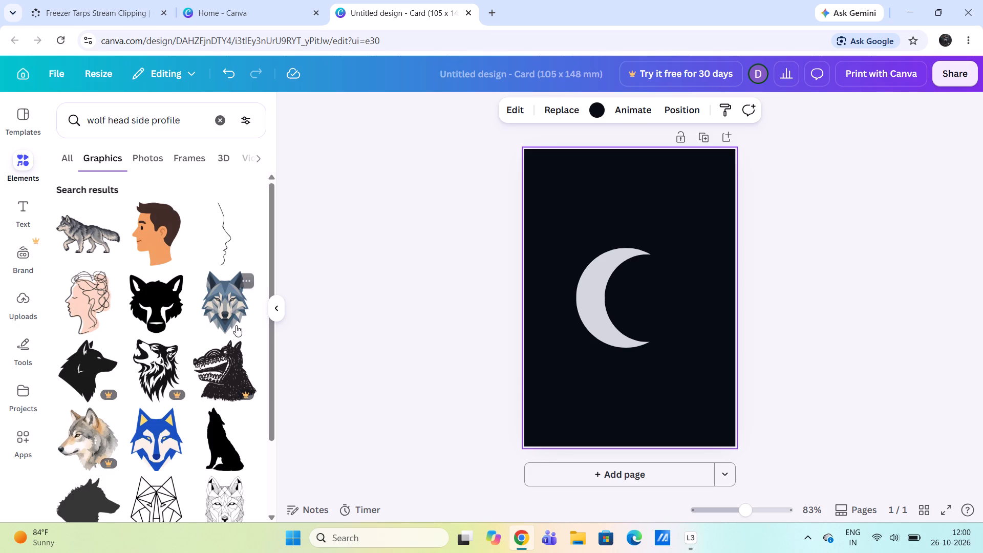
scroll(216, 355, "down", 1)
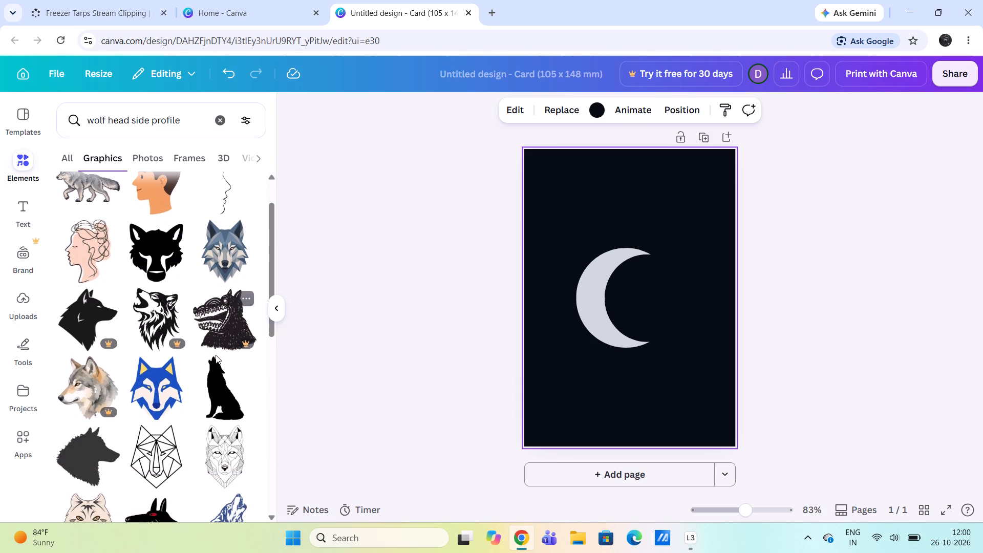
scroll(216, 355, "down", 1)
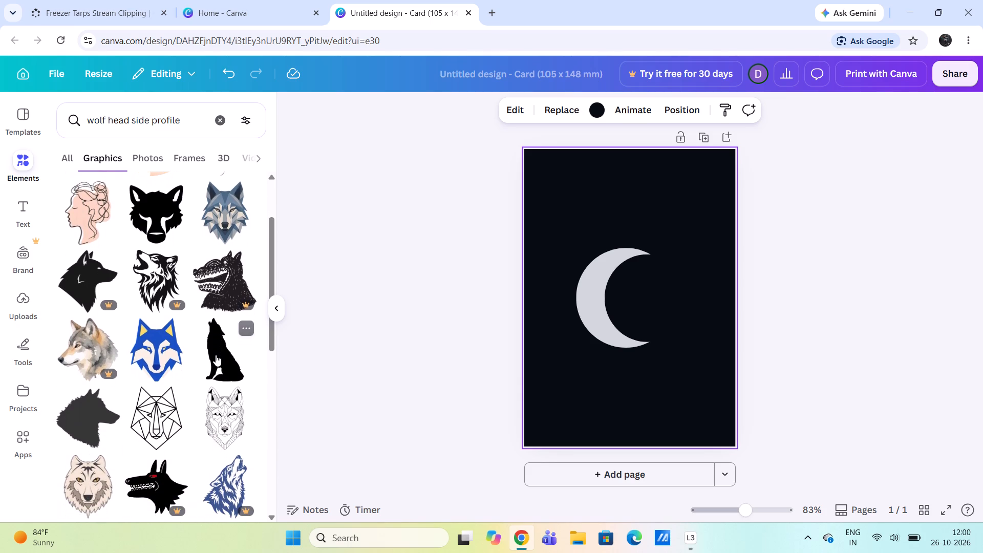
scroll(216, 355, "down", 1)
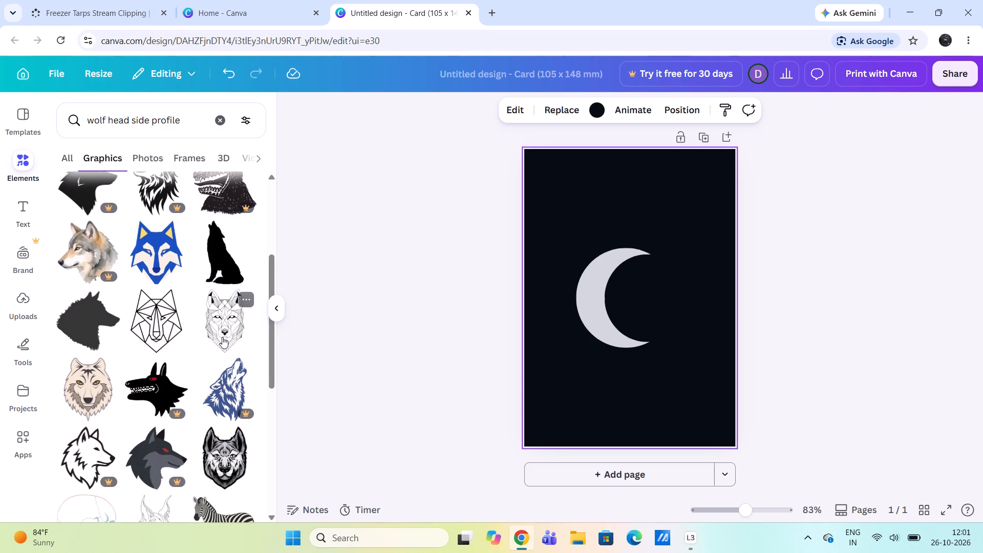
left_click(222, 337)
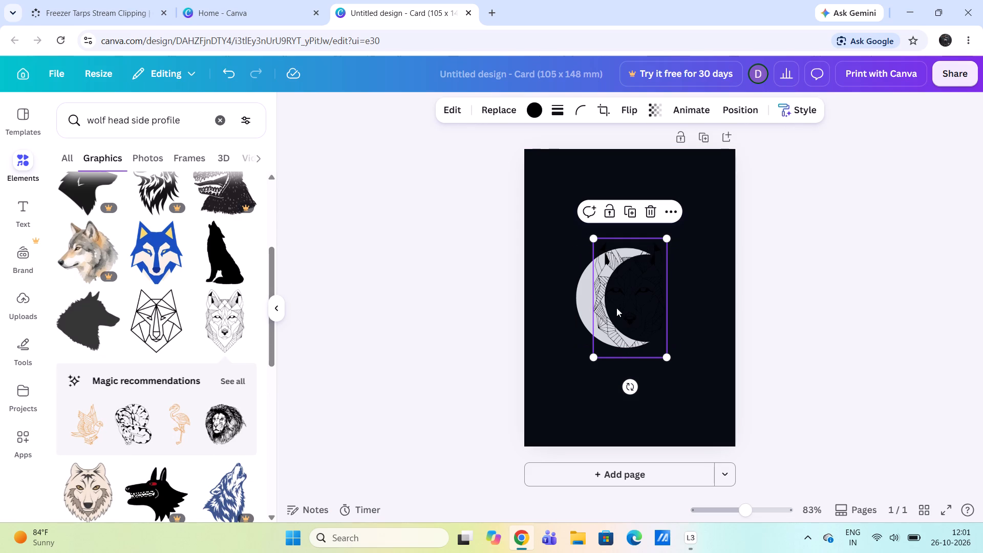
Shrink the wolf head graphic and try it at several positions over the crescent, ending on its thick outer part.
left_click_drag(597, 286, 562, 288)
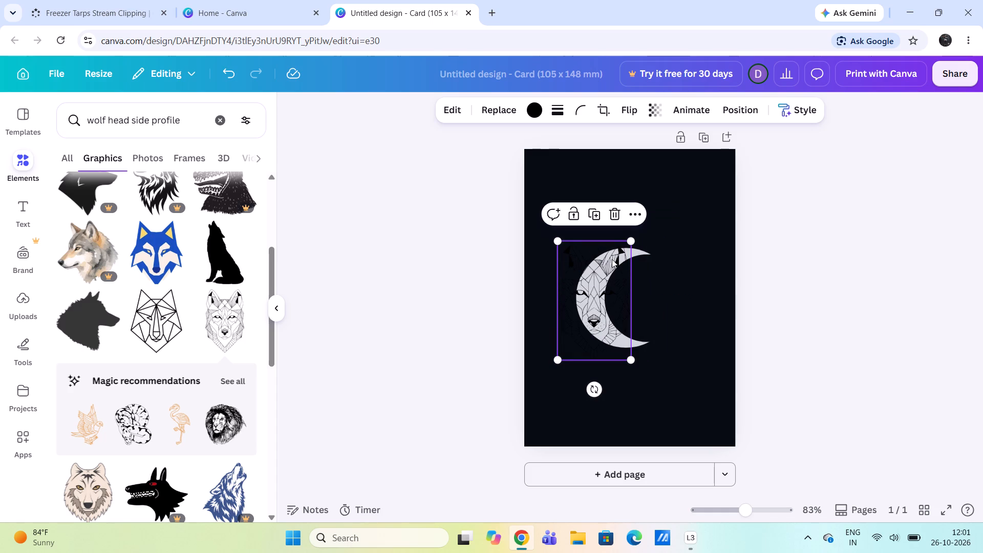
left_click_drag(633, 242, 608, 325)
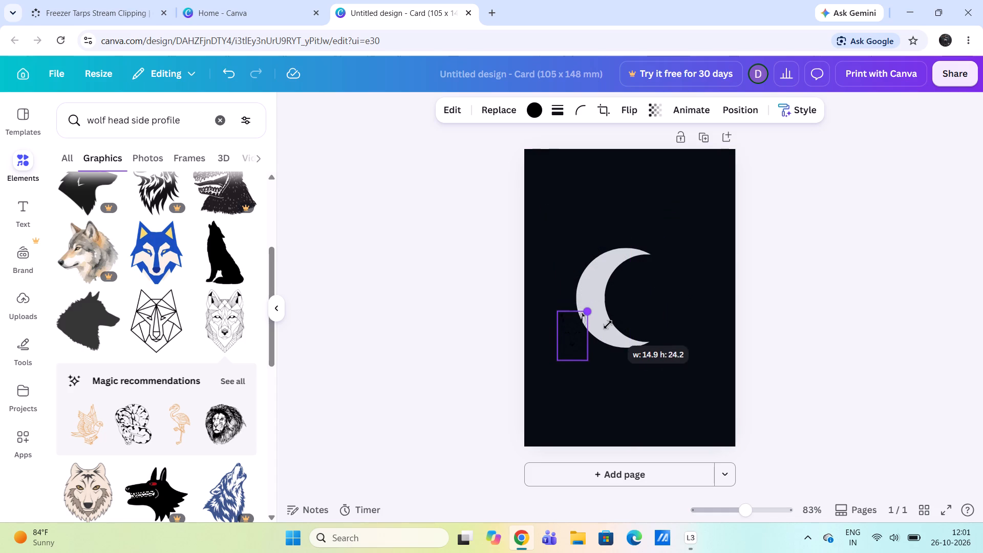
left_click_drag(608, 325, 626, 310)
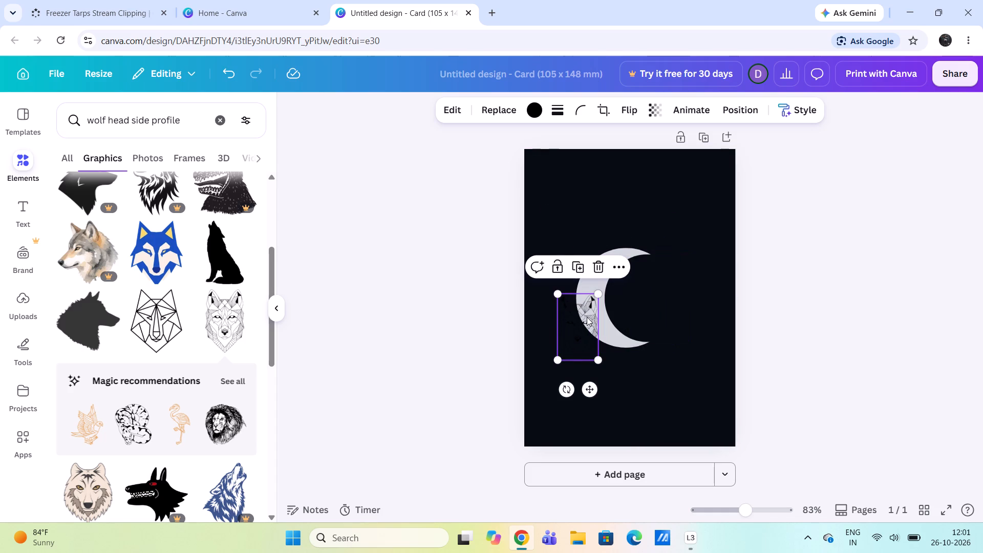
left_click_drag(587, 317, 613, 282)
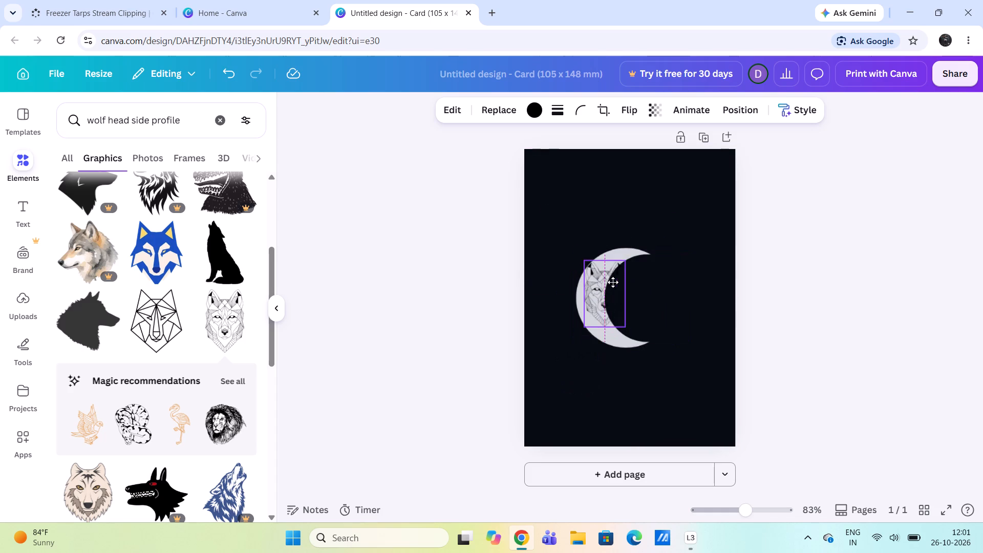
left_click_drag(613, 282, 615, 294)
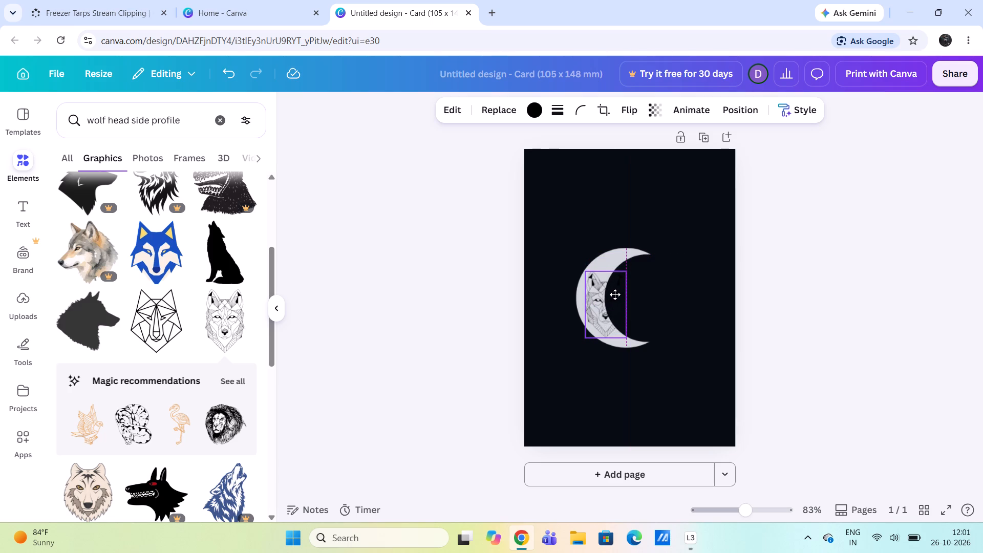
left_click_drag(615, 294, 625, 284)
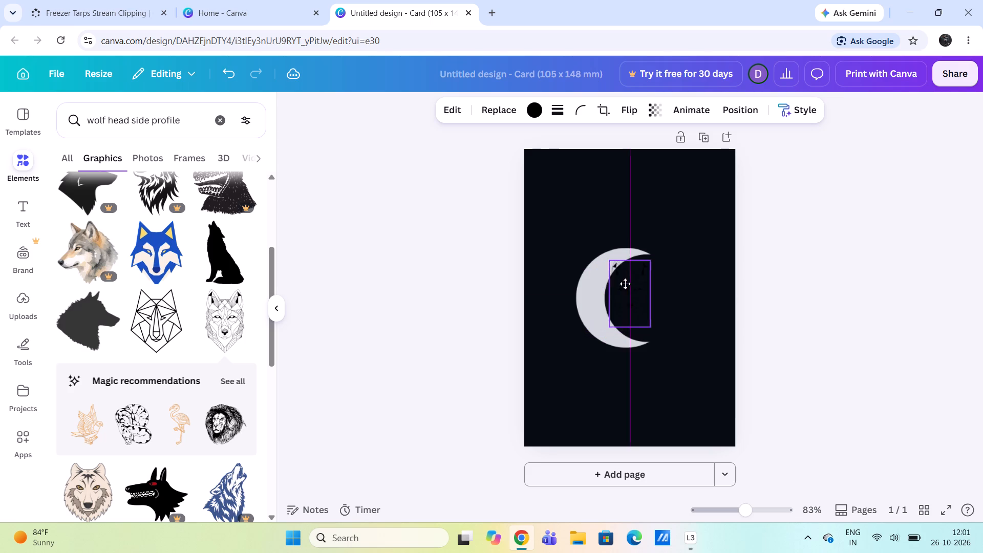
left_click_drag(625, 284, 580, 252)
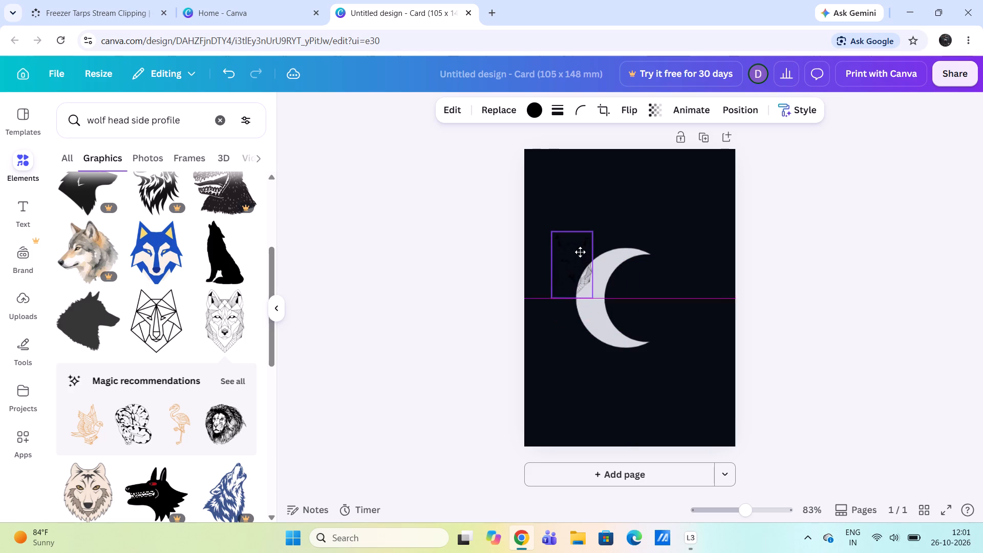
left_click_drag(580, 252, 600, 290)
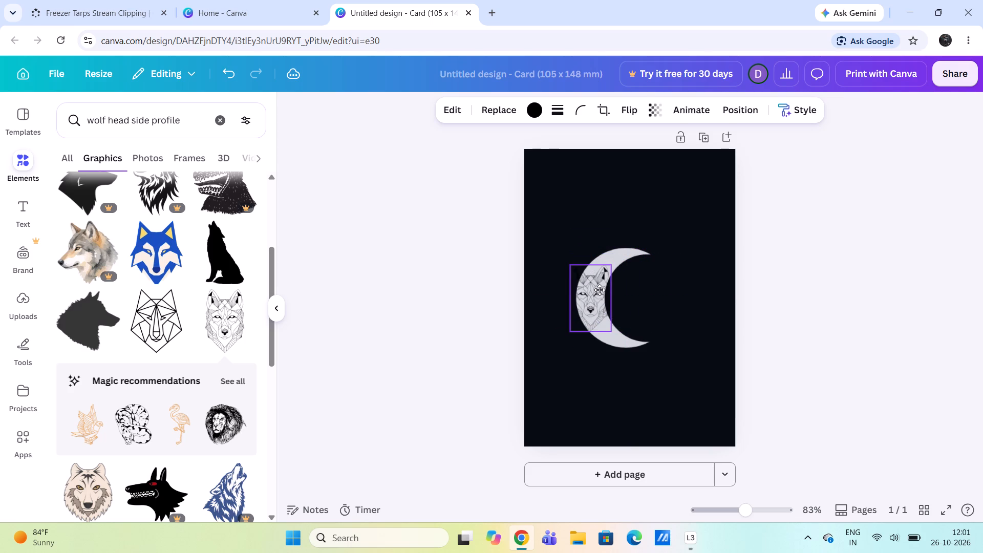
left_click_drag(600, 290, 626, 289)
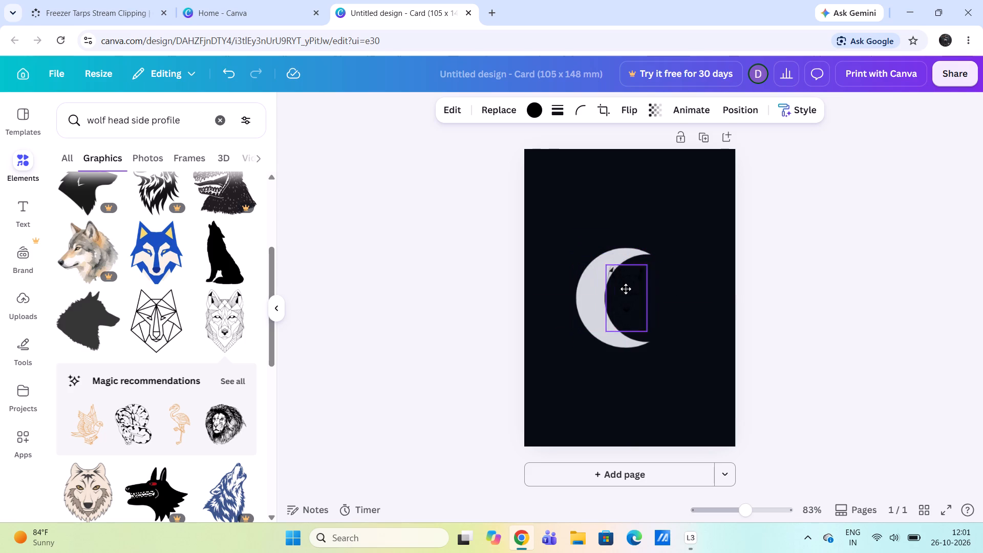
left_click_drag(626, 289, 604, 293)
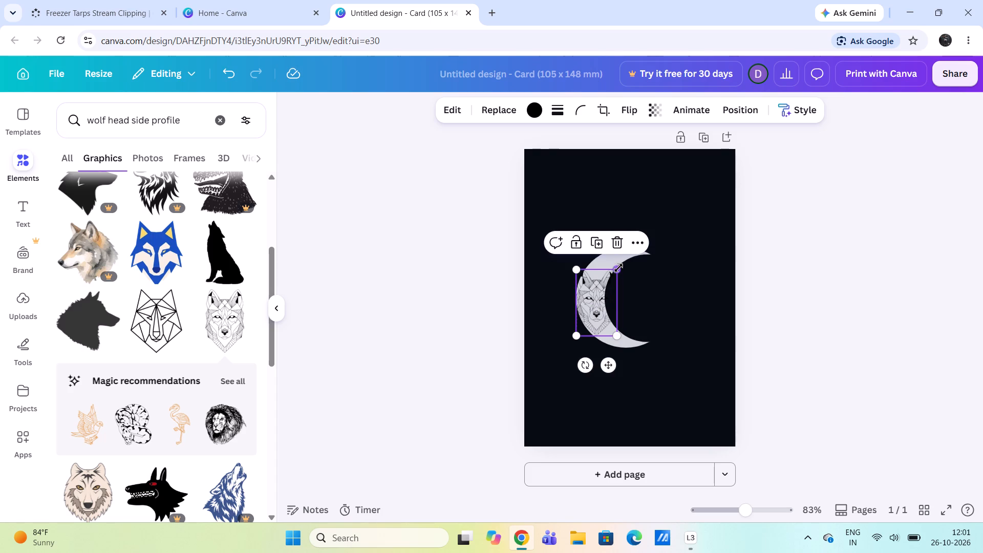
Enlarge the wolf head proportionally to roughly the crescent's height and centre it vertically over the crescent's inner edge.
left_click_drag(617, 269, 691, 261)
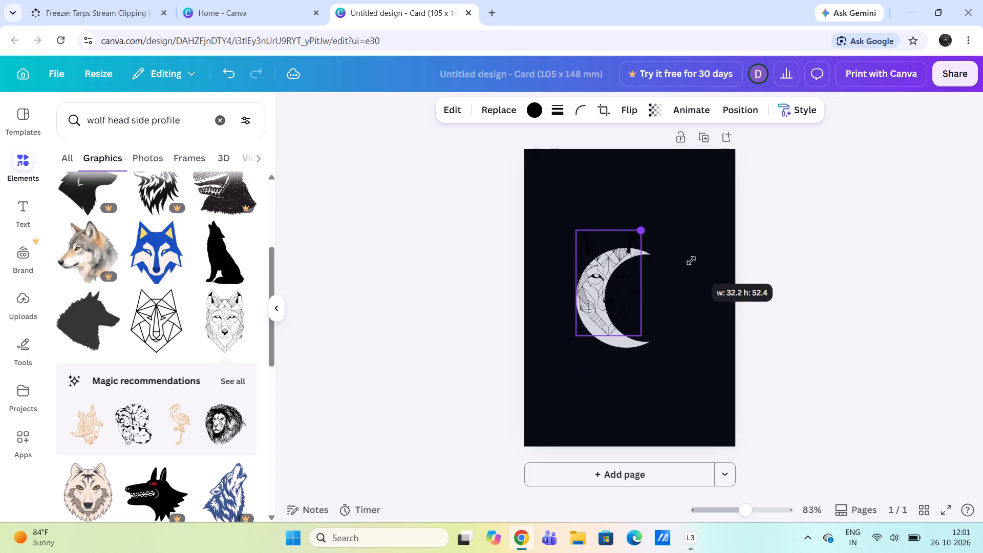
left_click_drag(691, 261, 688, 270)
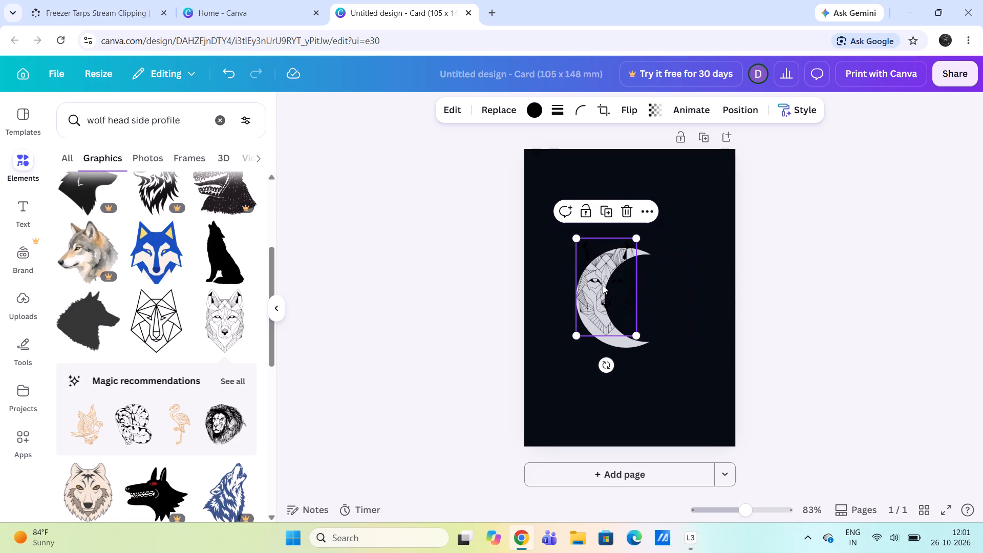
left_click_drag(596, 285, 608, 299)
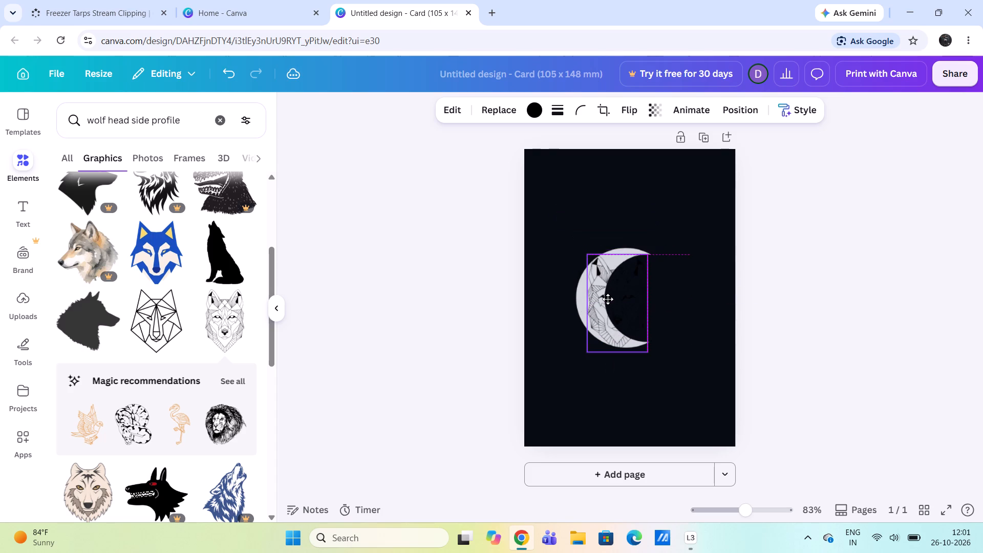
left_click_drag(608, 299, 610, 295)
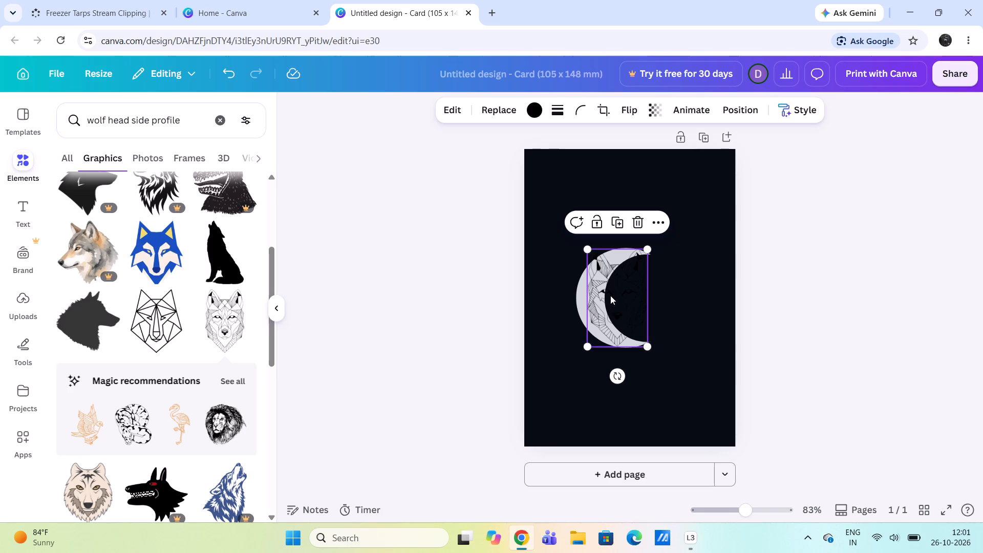
Recolour the wolf head graphic from black to the off-white f3f4f6.
left_click(589, 291)
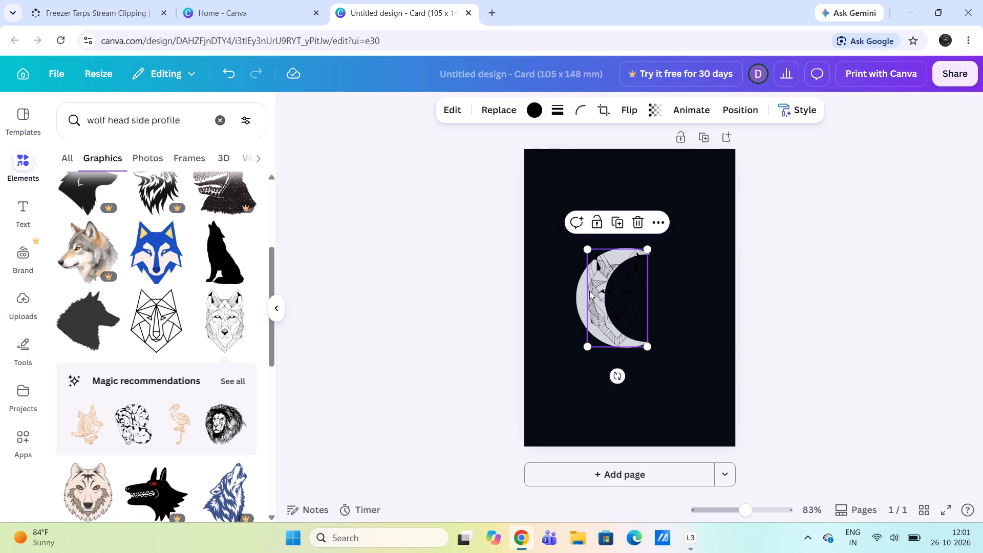
left_click(591, 290)
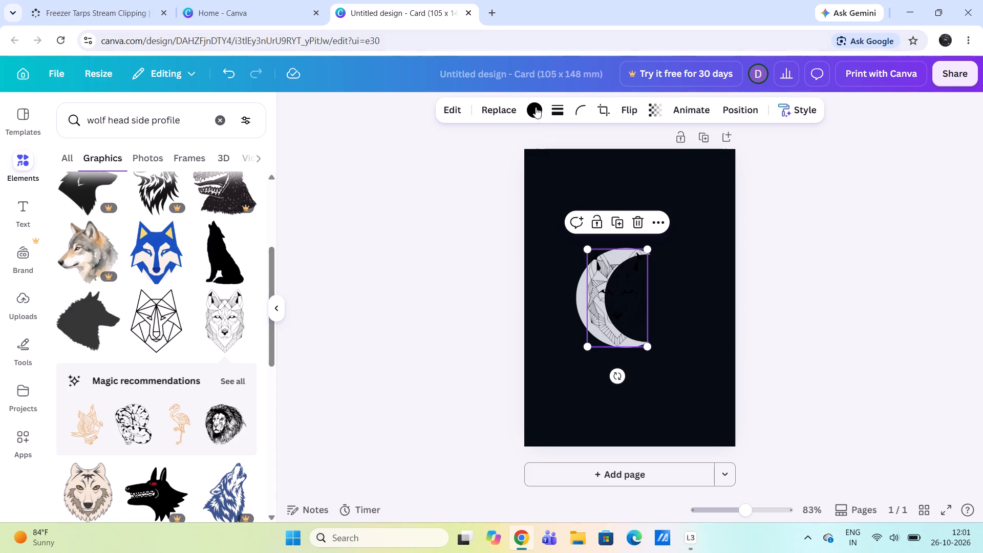
left_click(537, 115)
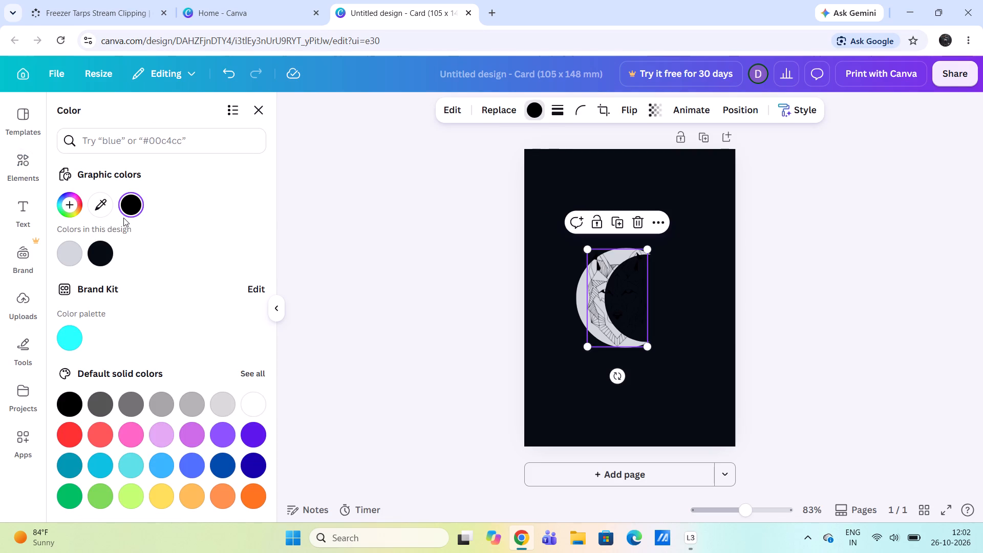
left_click(139, 145)
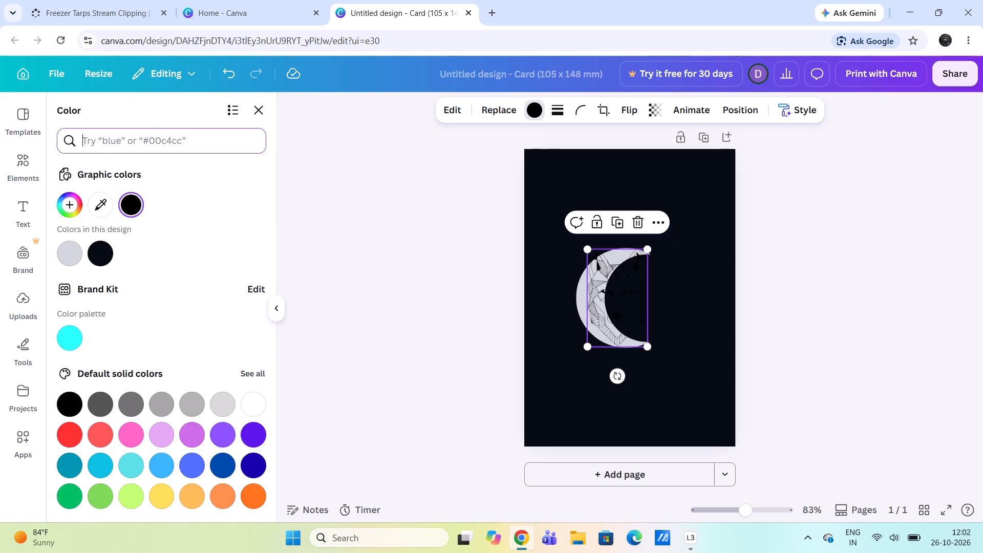
type("f3")
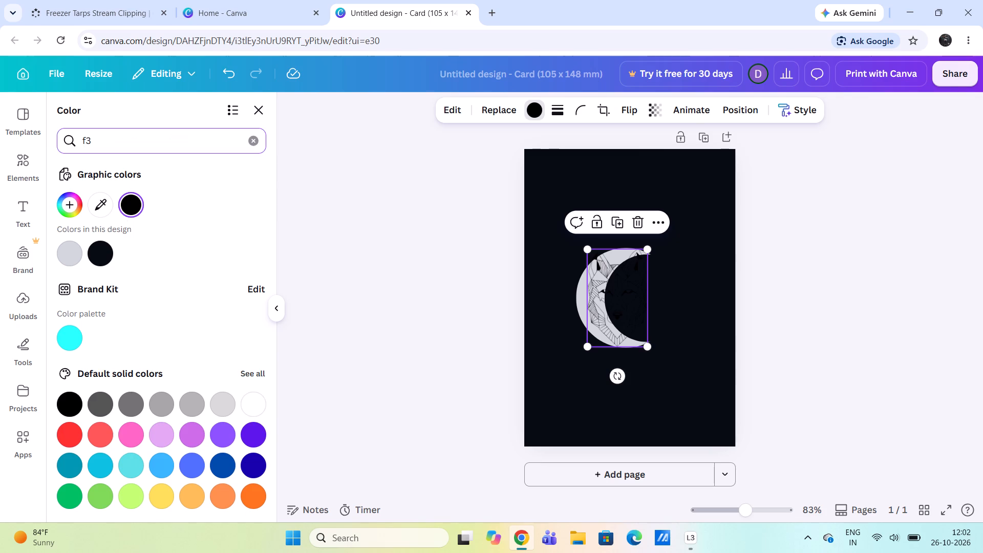
type("f4")
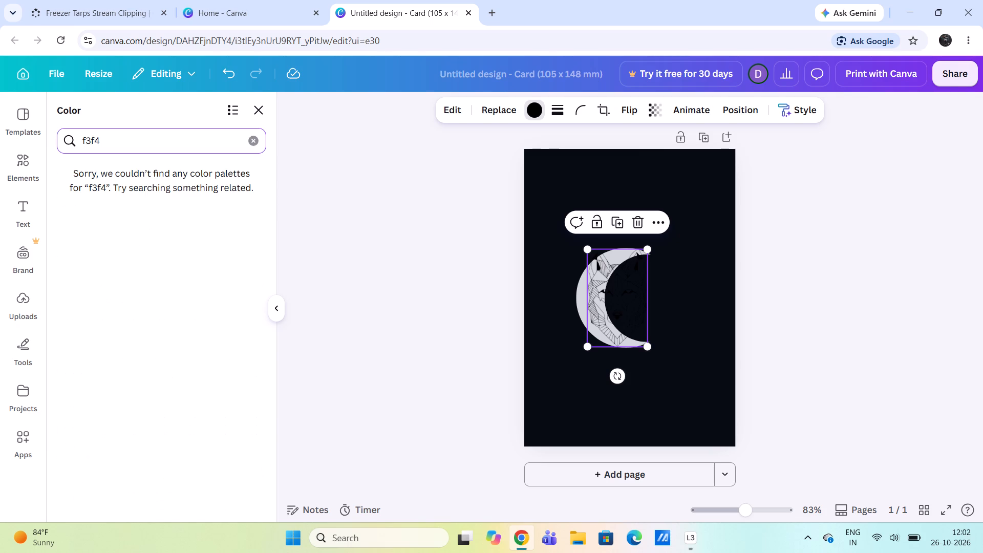
type("f6")
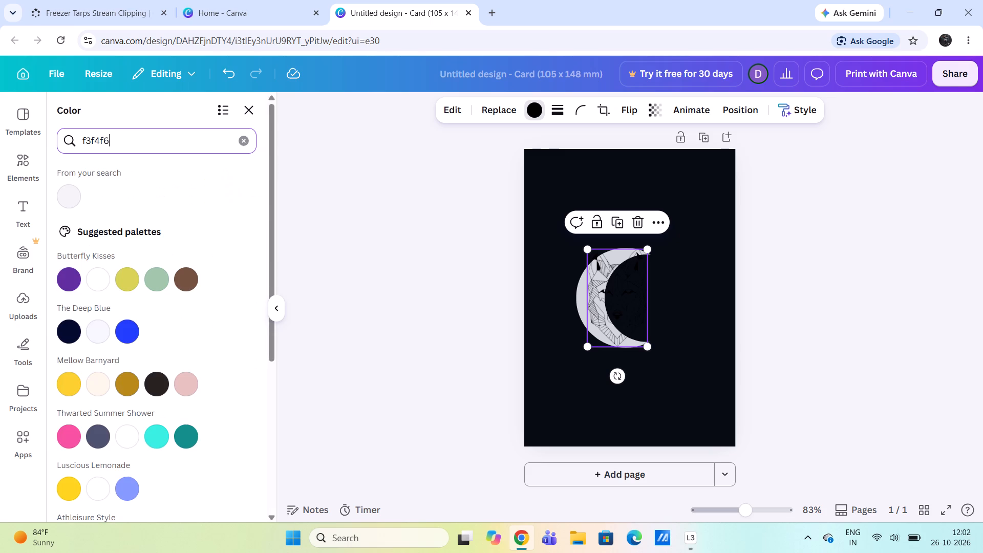
left_click(72, 194)
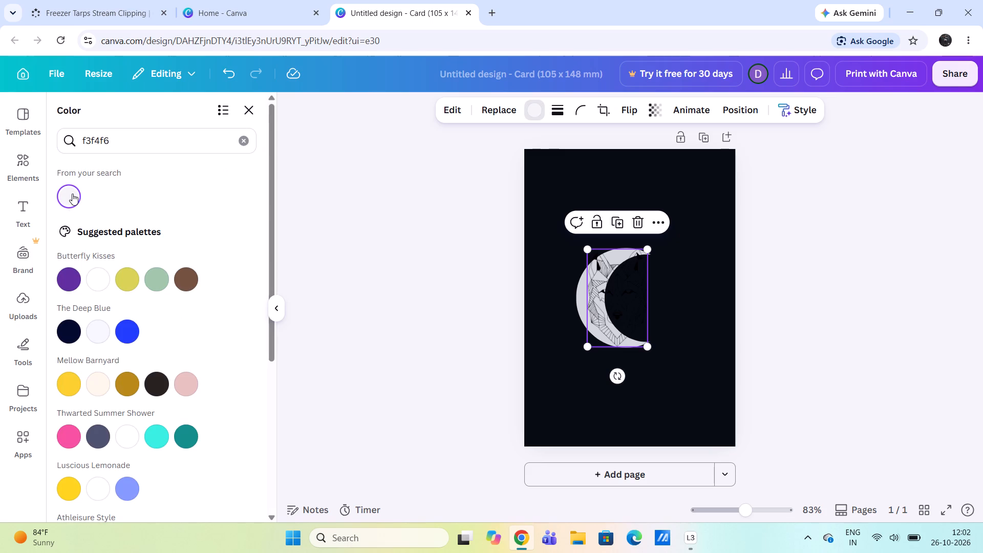
Move the wolf head into the crescent's open side, overlapping its tips, and shrink it slightly in proportion.
left_click_drag(626, 293, 627, 293)
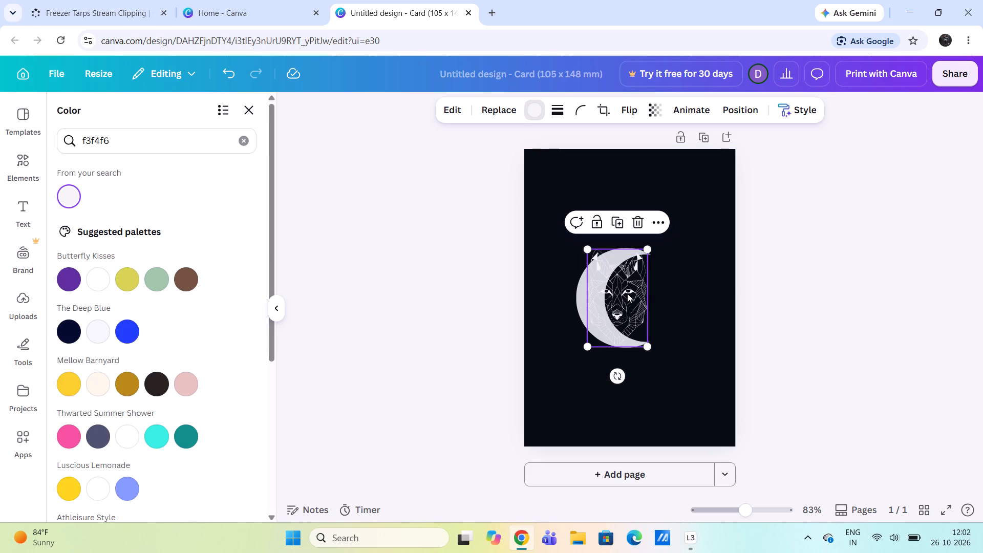
left_click_drag(627, 293, 662, 295)
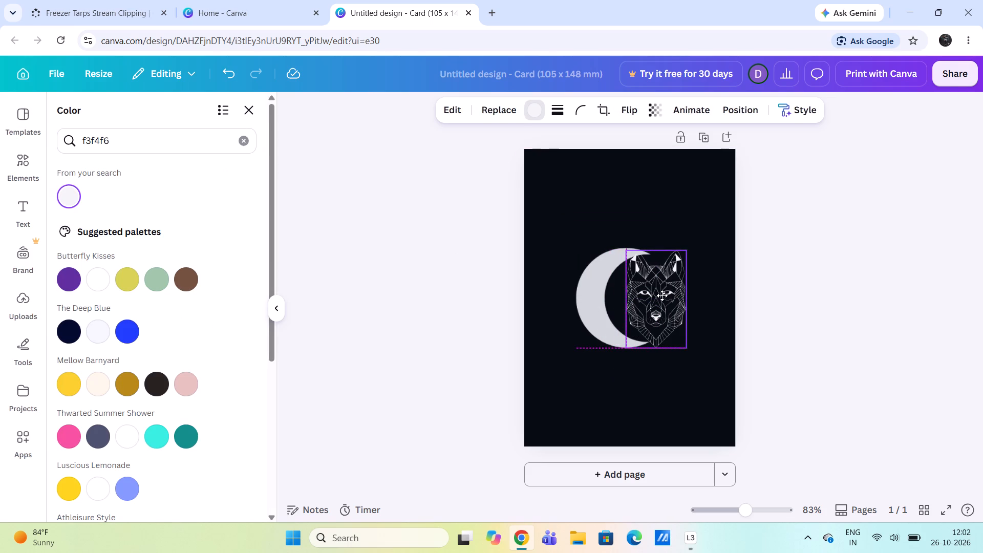
left_click_drag(662, 295, 663, 295)
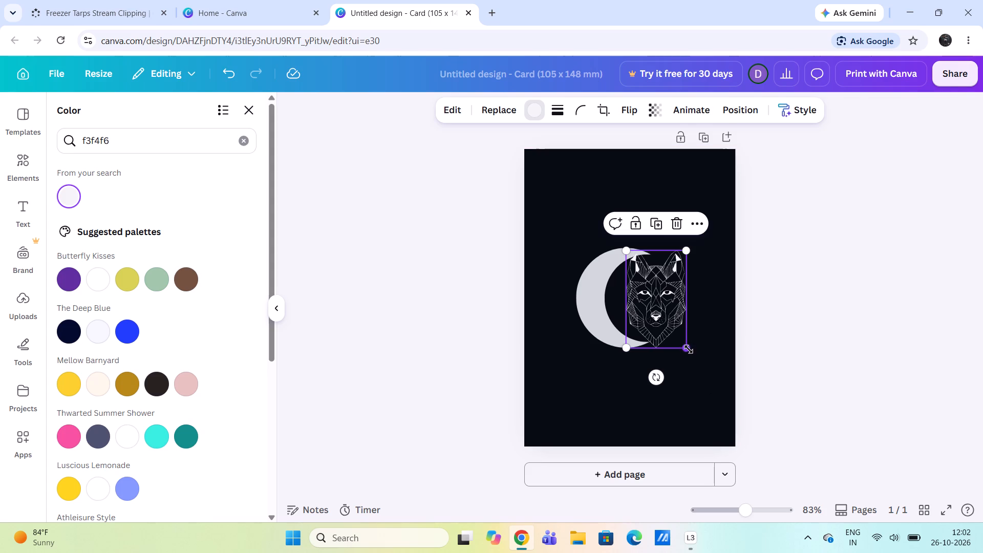
left_click_drag(689, 349, 677, 344)
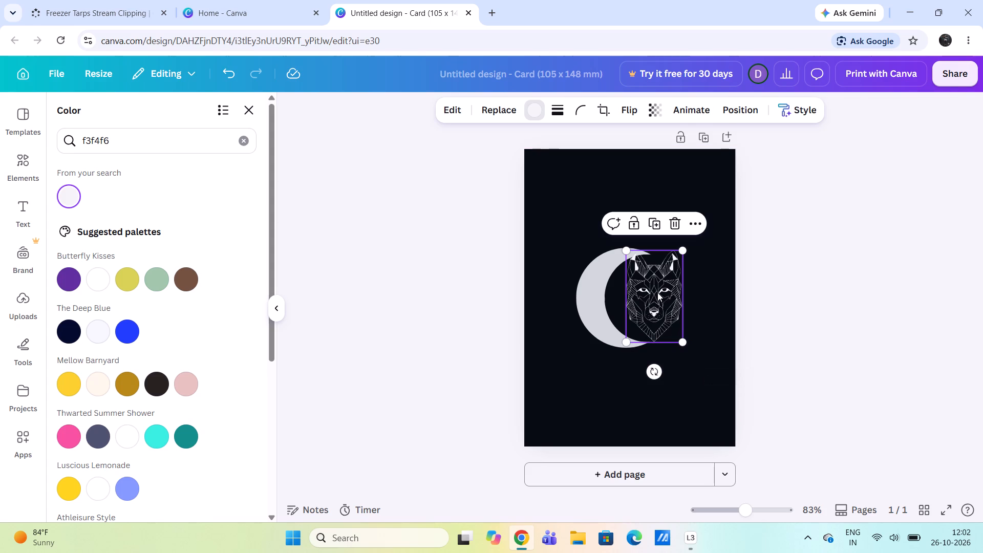
Shrink the wolf head slightly in proportion and shift it further into the crescent's opening, nearer its inner edge.
left_click(657, 292)
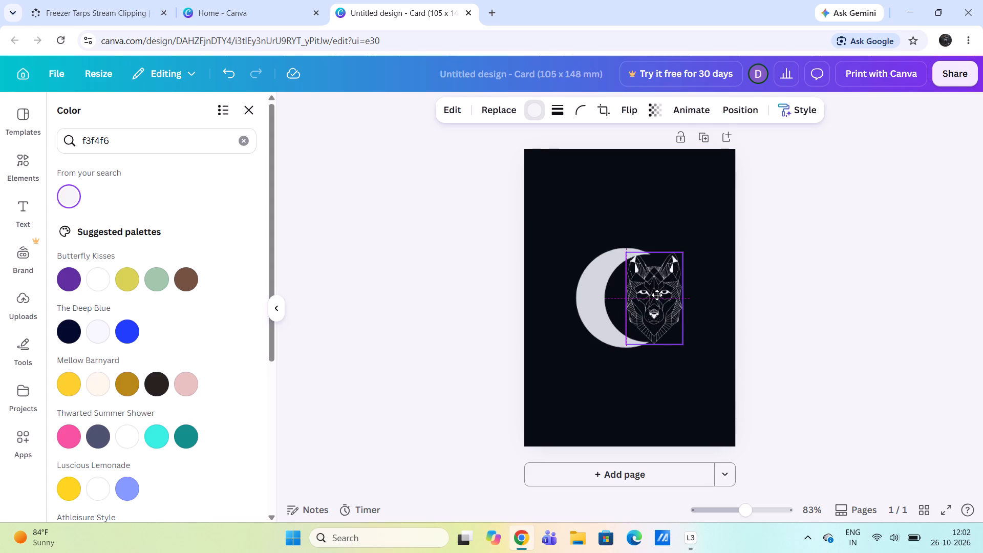
left_click_drag(627, 254, 631, 262)
left_click_drag(651, 295, 650, 292)
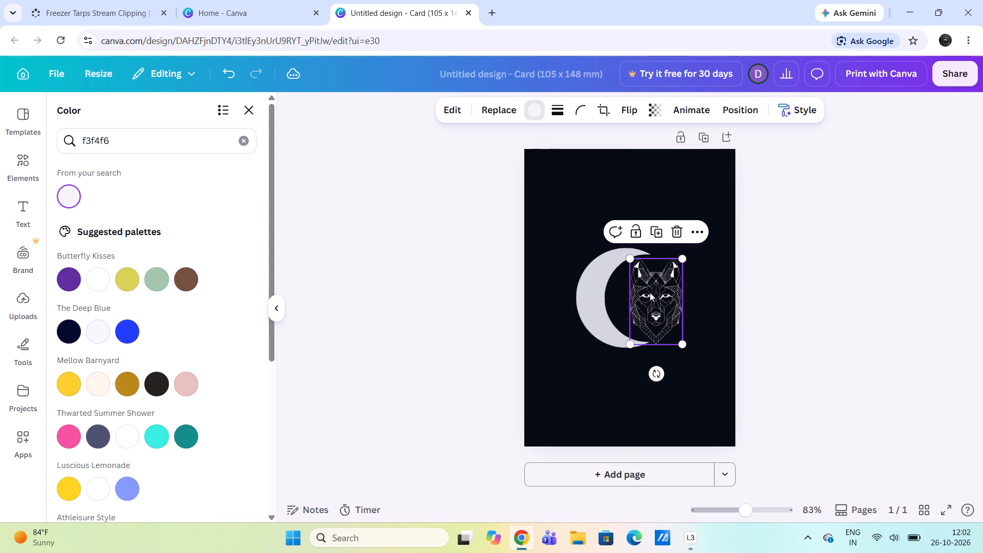
left_click_drag(650, 292, 646, 290)
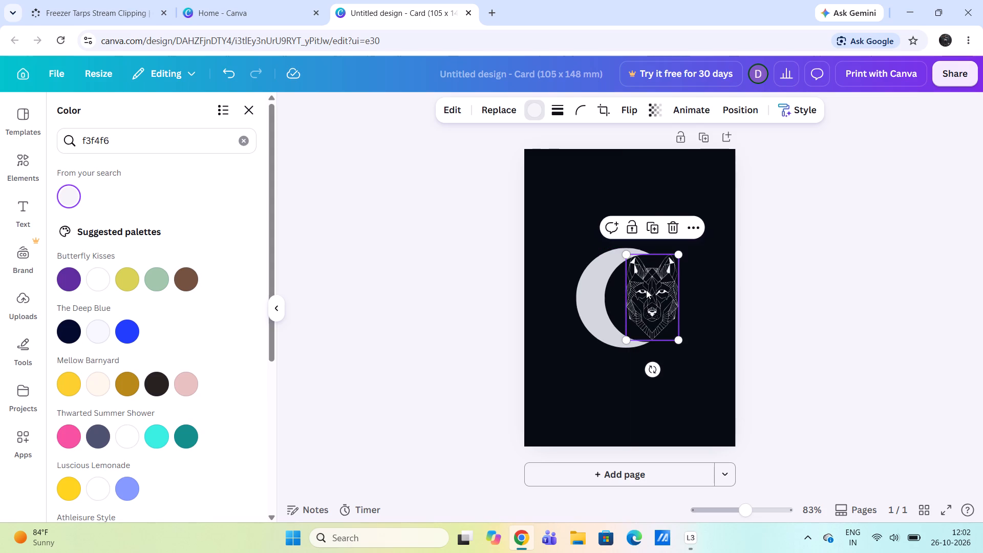
left_click(584, 356)
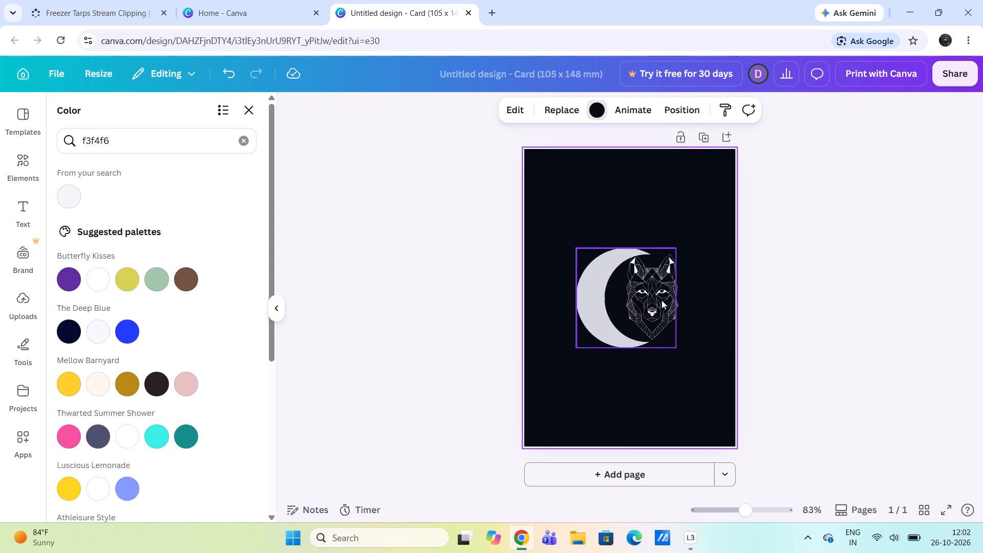
left_click_drag(661, 300, 652, 303)
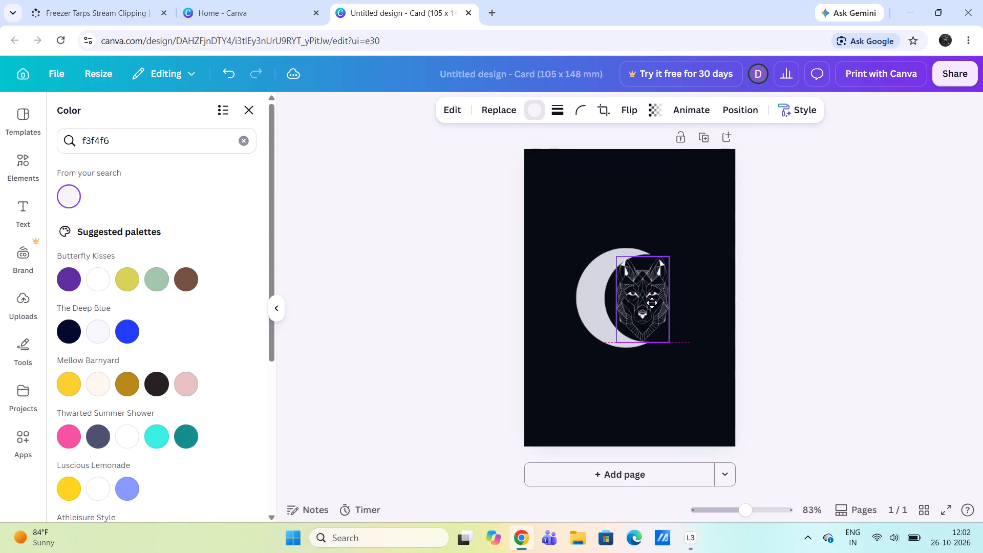
left_click_drag(652, 303, 652, 303)
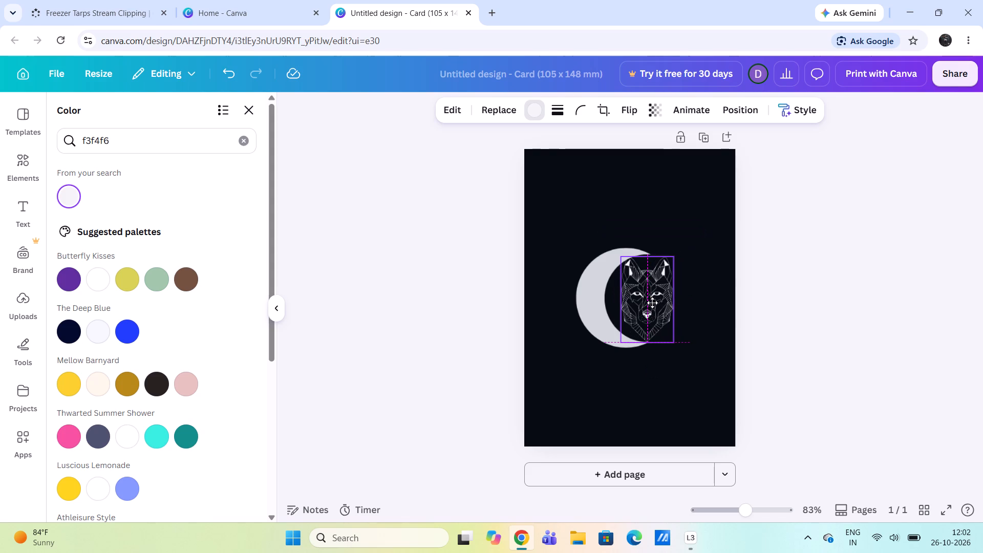
left_click_drag(652, 303, 651, 301)
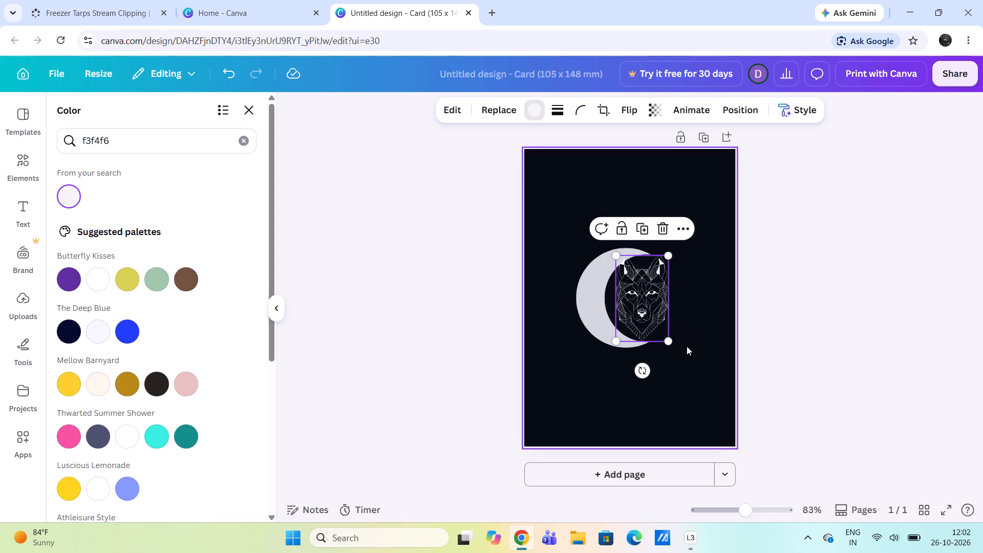
left_click(687, 346)
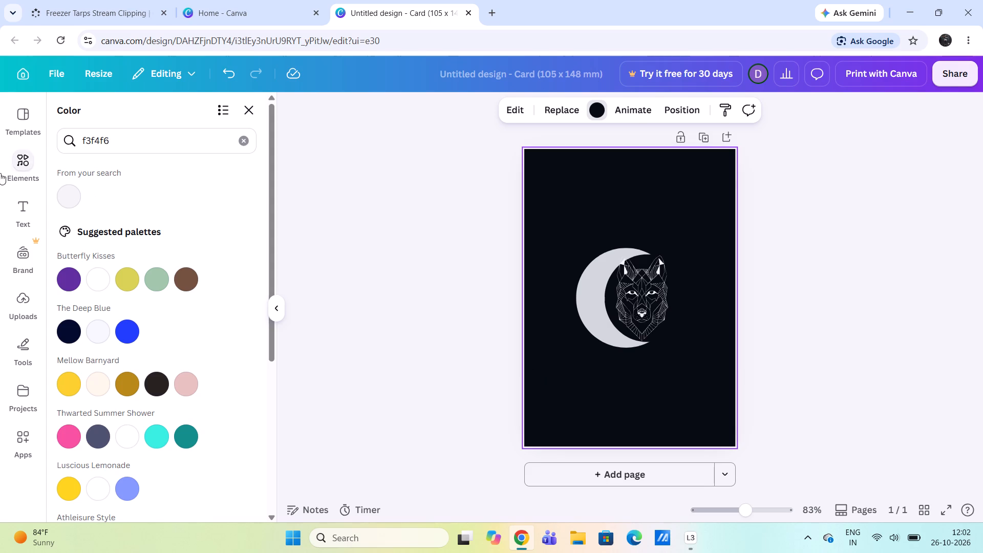
Search the graphics library for "circle outline".
left_click(10, 162)
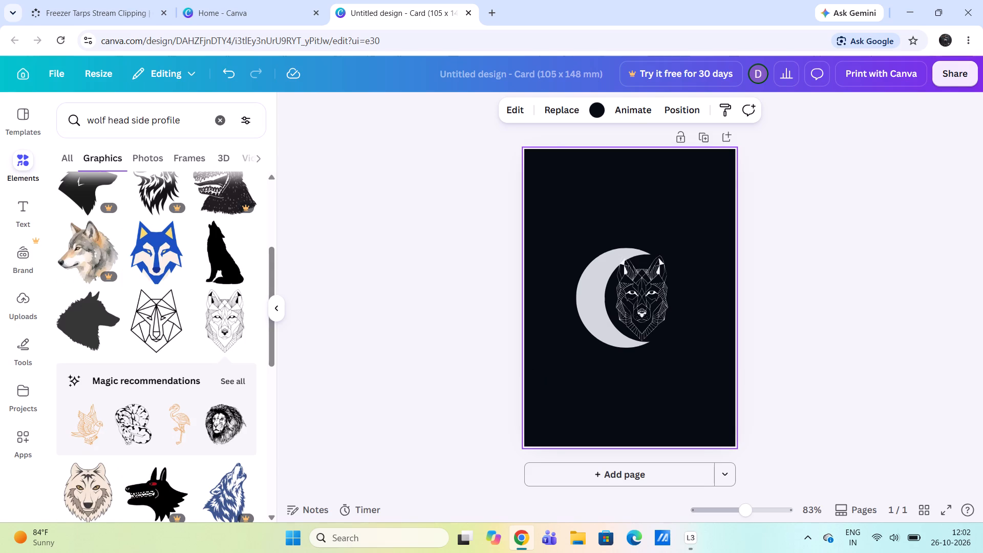
left_click_drag(180, 119, 51, 136)
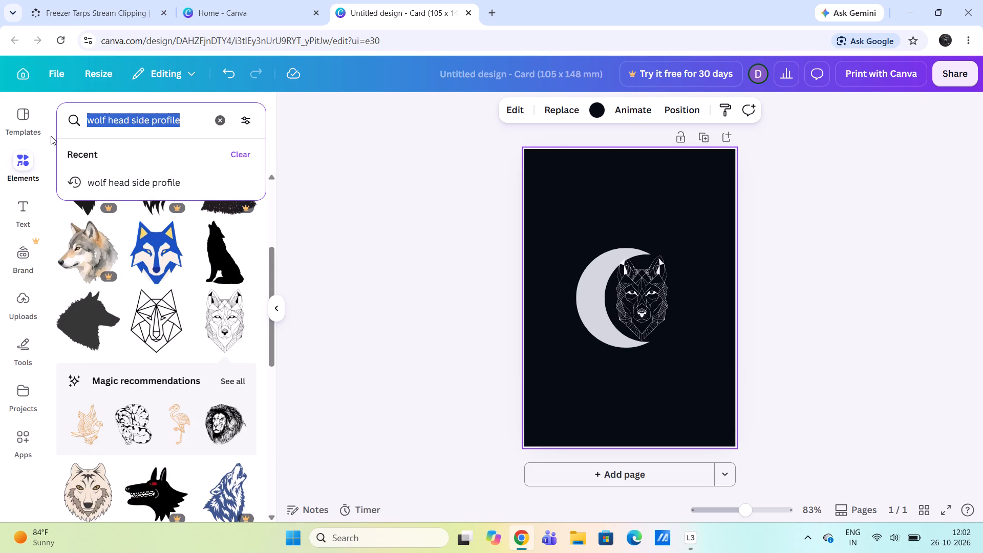
key("BackSpace")
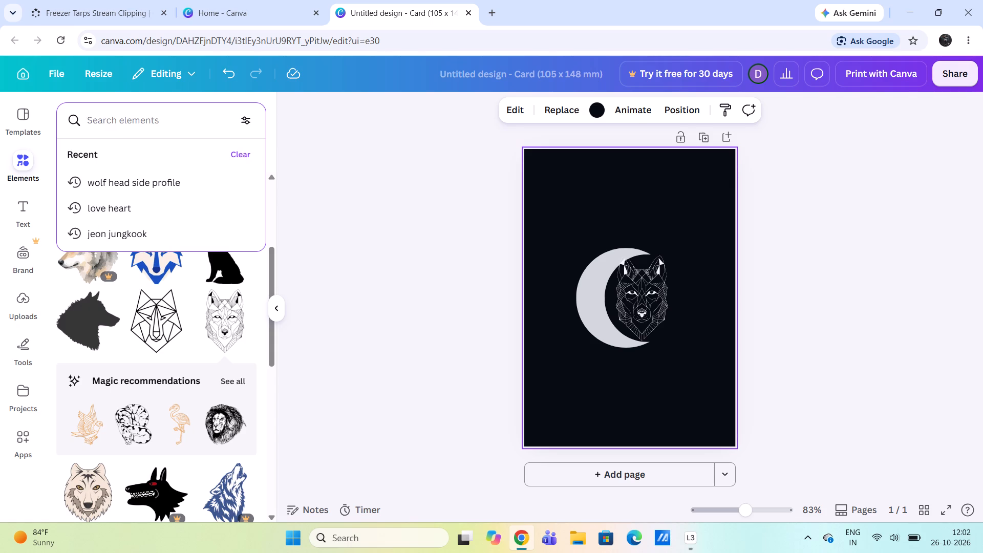
type("circle")
key("space")
type("out")
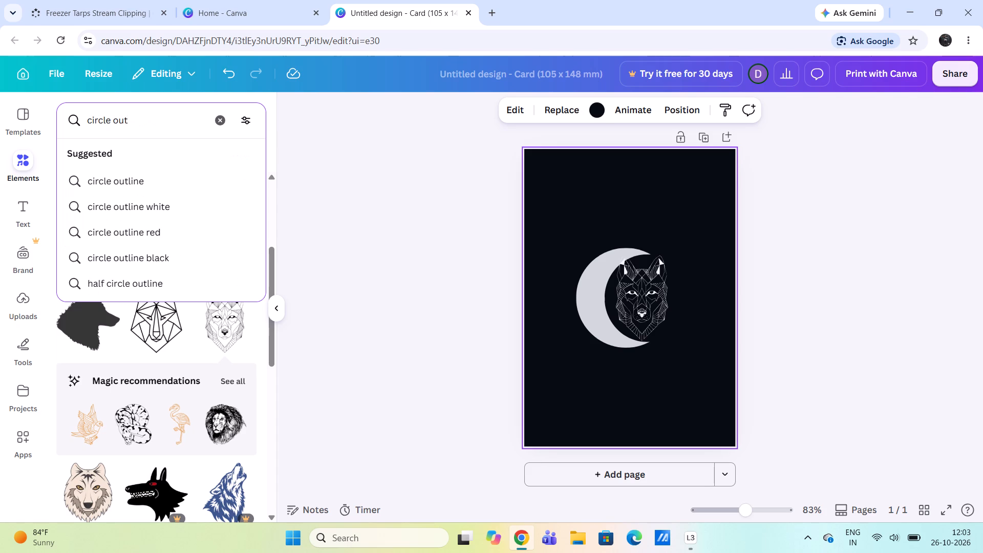
left_click(163, 178)
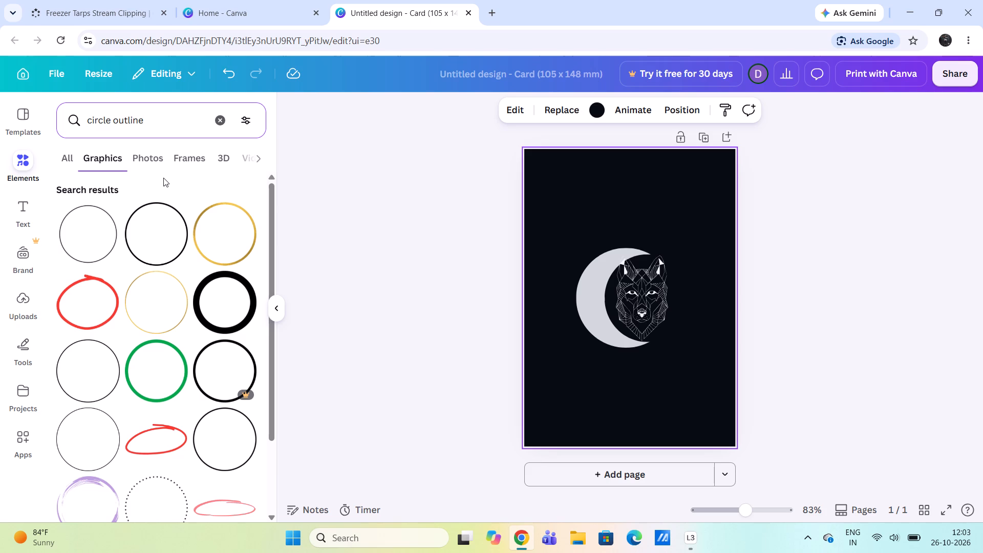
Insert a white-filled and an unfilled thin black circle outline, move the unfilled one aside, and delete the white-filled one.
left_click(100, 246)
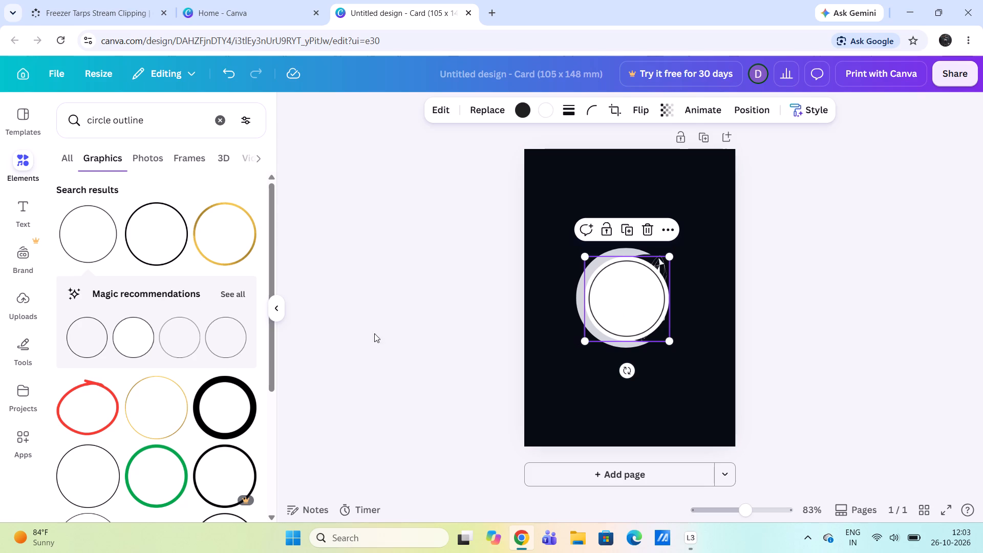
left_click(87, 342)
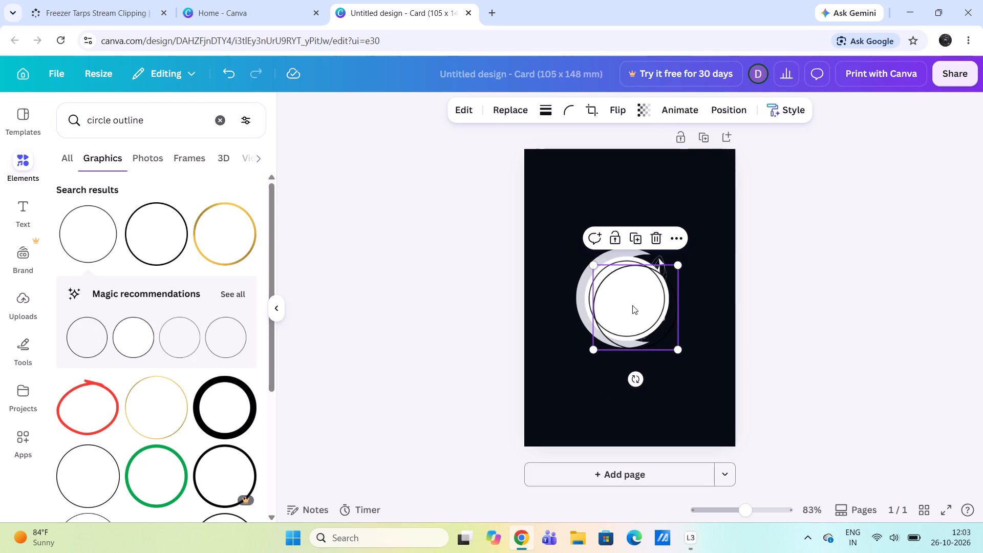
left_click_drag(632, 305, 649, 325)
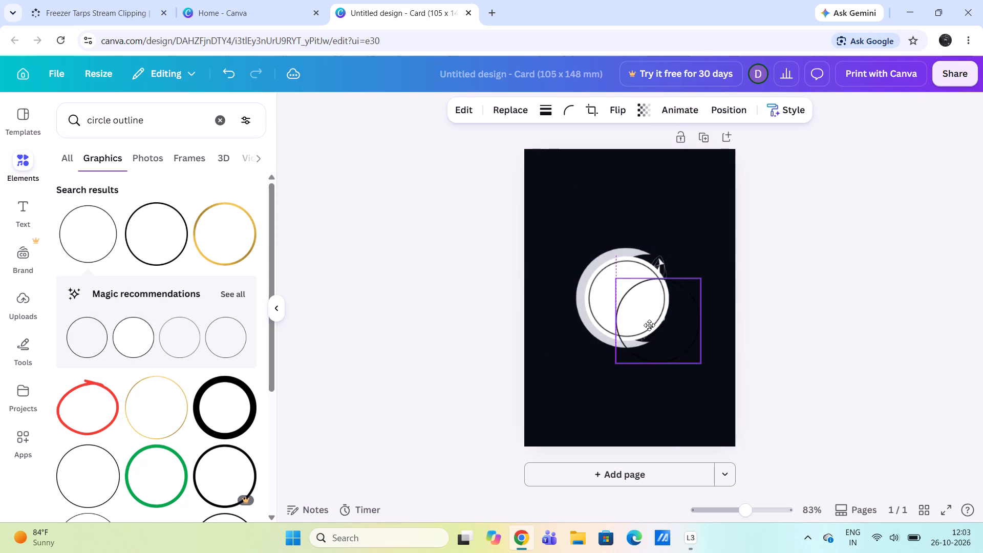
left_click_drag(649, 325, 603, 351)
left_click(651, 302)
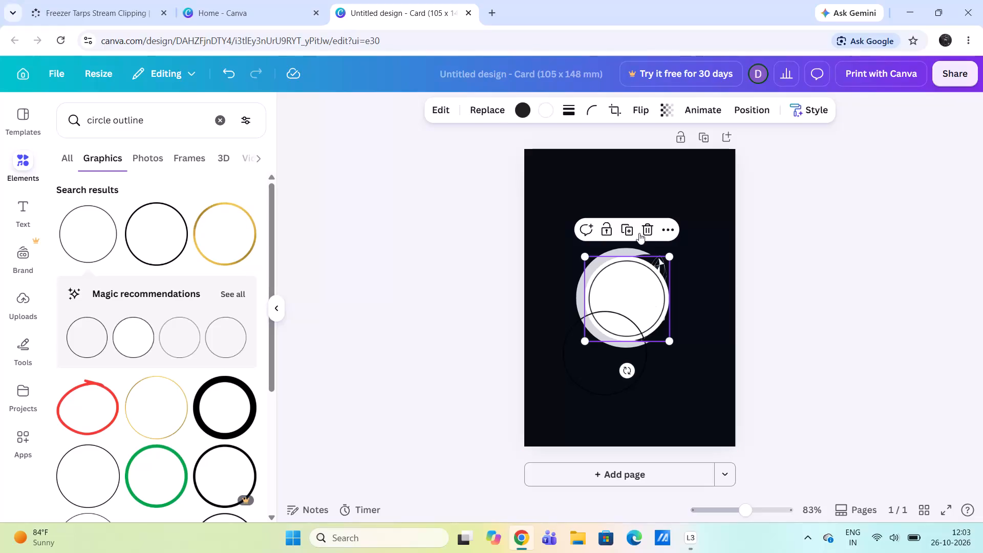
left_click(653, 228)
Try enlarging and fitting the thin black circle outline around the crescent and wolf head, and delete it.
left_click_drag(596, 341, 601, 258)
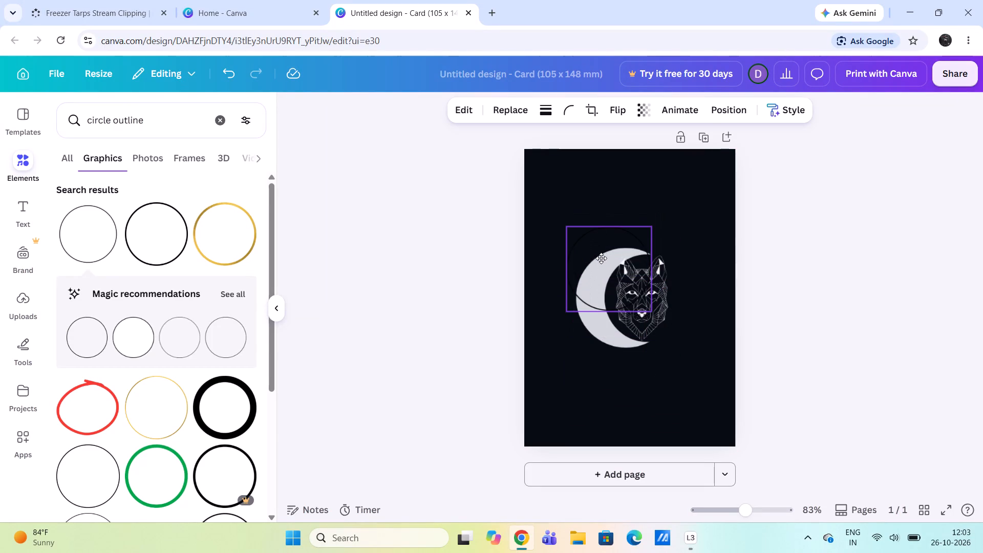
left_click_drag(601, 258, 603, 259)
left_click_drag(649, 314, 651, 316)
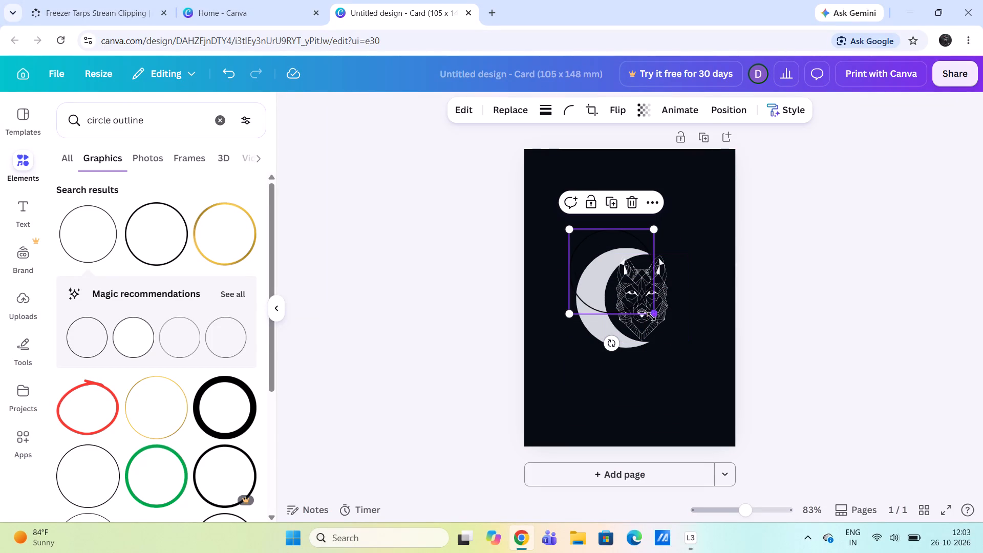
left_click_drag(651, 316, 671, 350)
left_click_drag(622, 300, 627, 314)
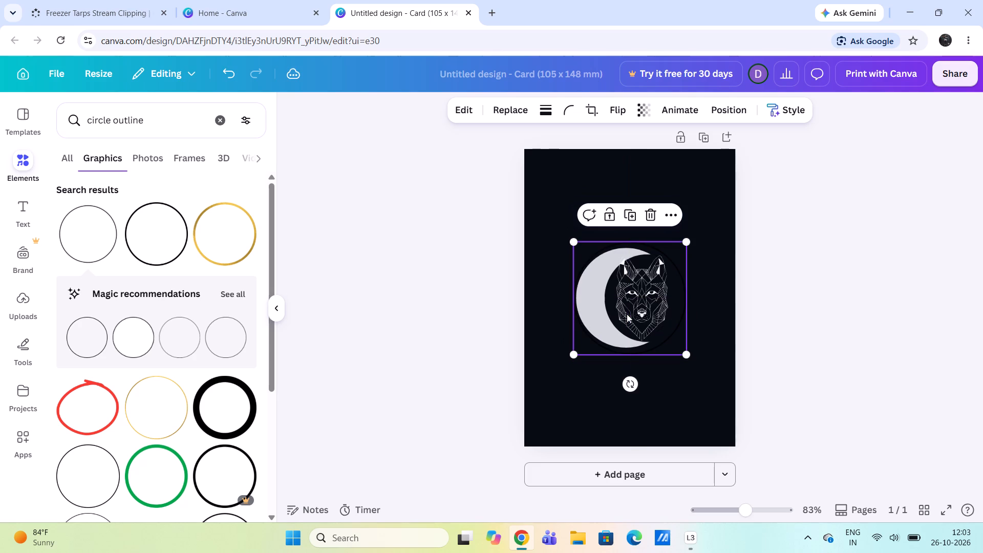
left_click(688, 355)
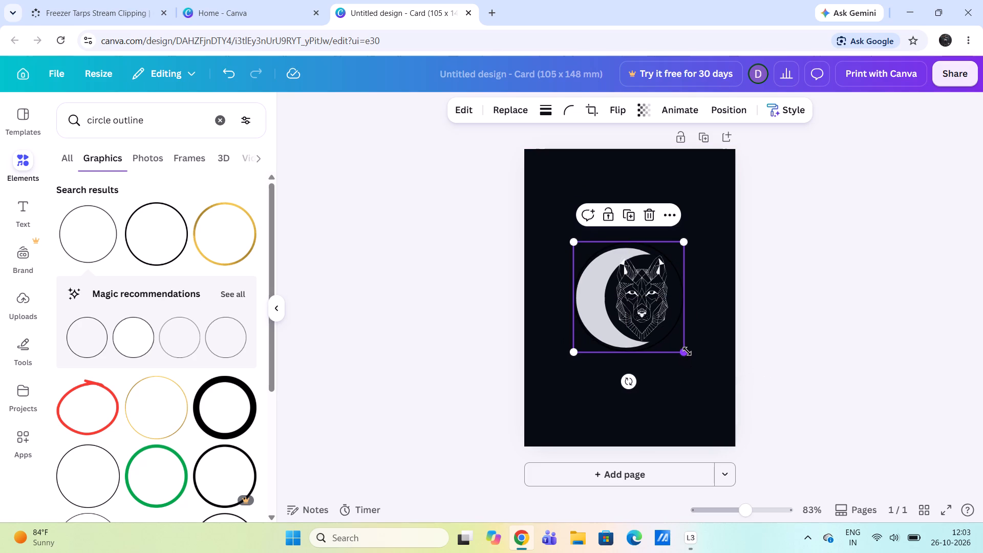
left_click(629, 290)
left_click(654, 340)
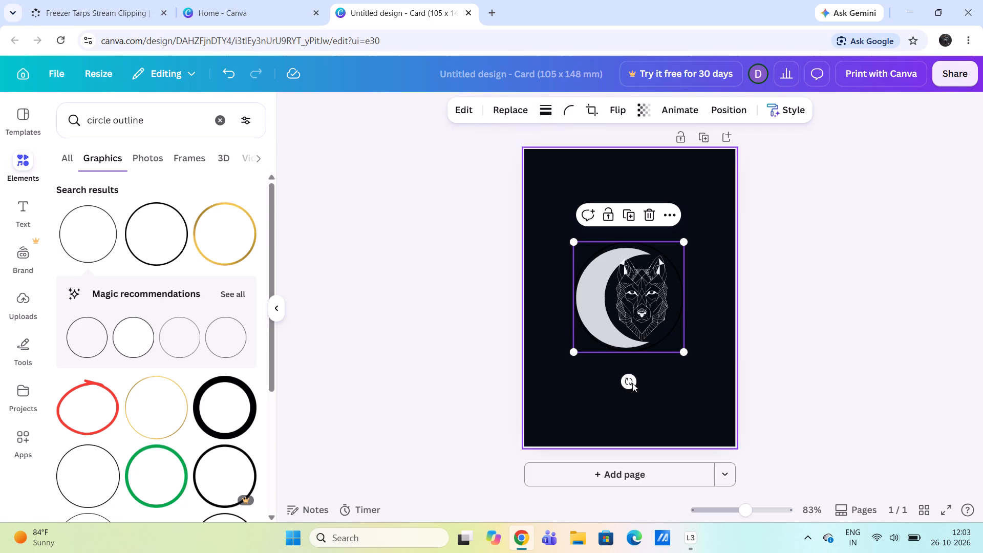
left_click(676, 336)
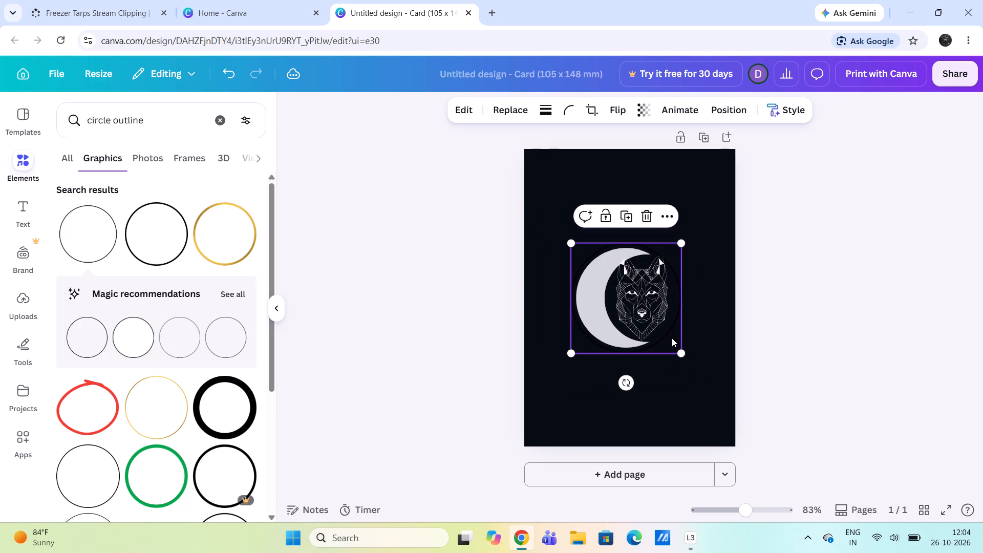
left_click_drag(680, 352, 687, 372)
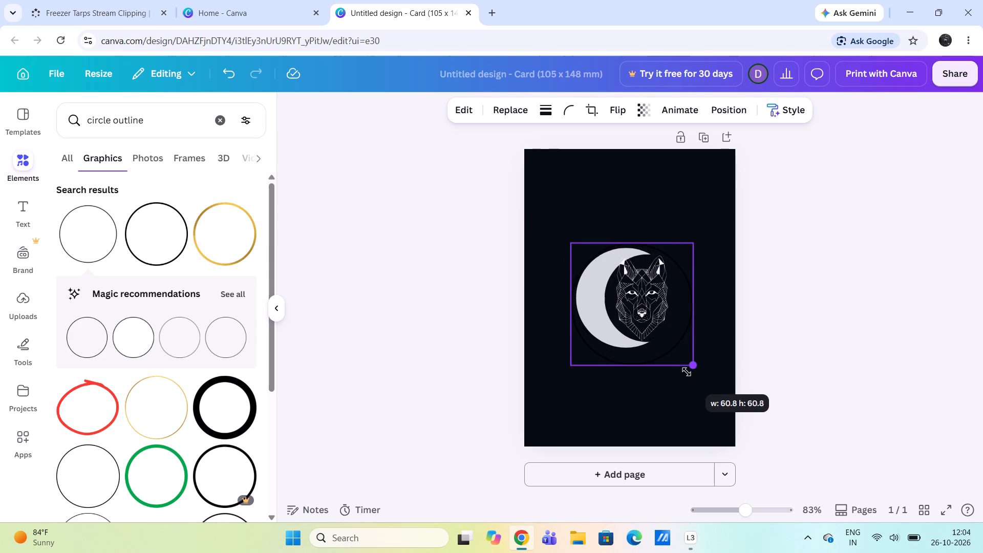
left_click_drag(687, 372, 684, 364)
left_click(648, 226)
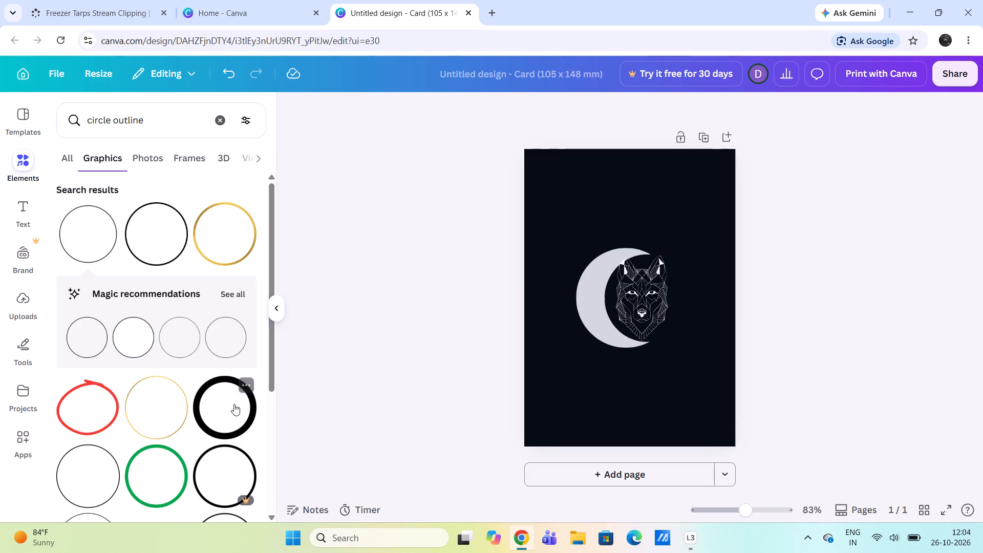
Insert the green circle outline graphic, enlarge it proportionally, and centre it around the crescent so it rings the moon and wolf head.
left_click(143, 473)
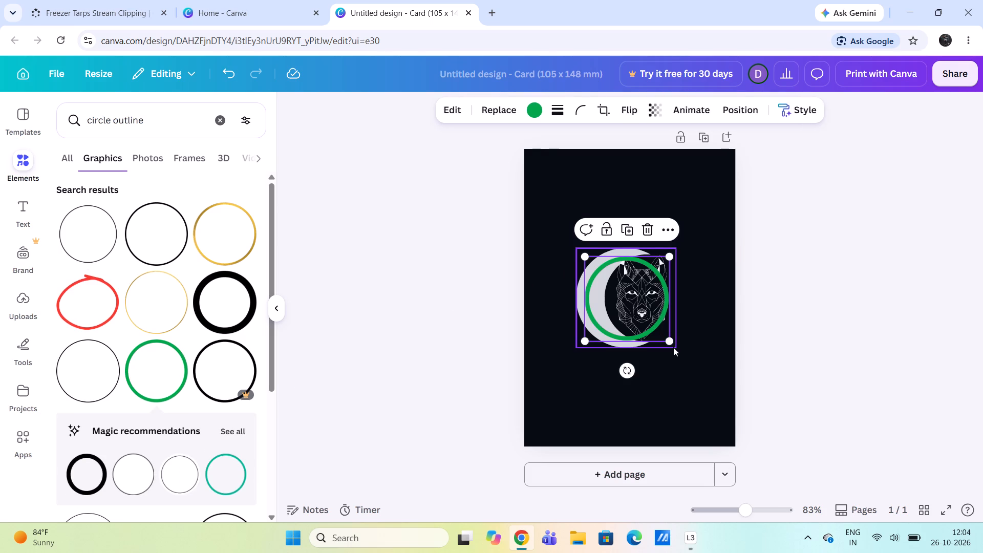
left_click_drag(670, 339, 694, 360)
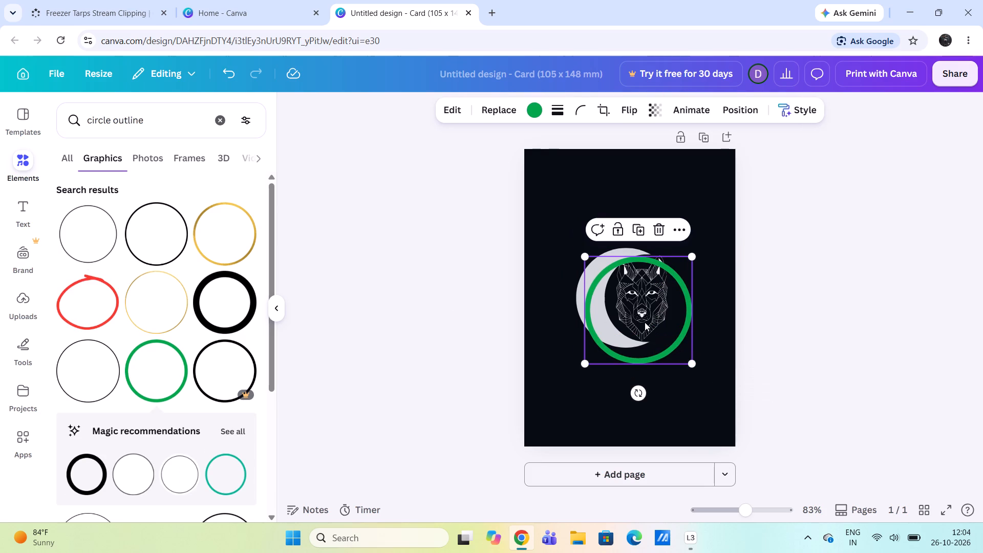
left_click_drag(645, 322, 633, 311)
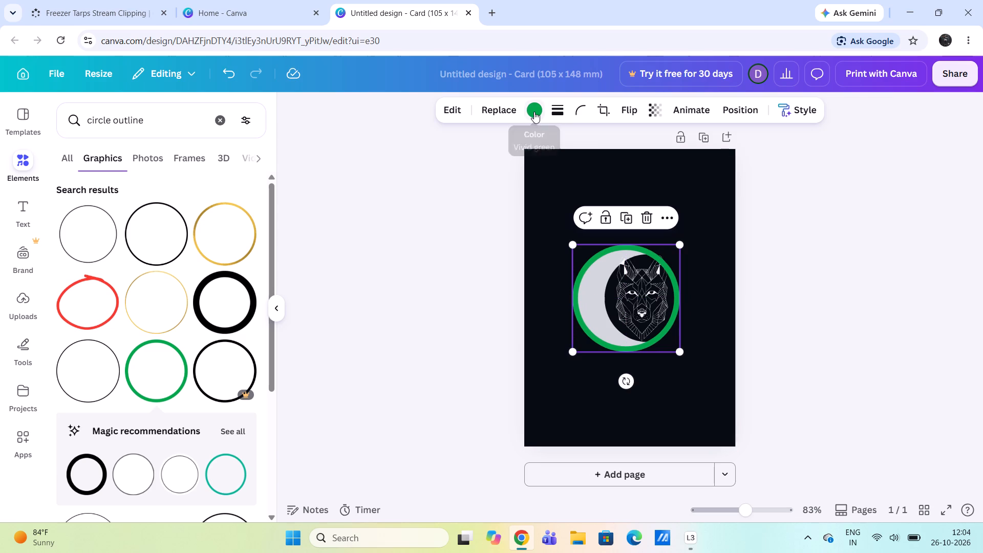
Recolour the green circle outline to the blue 3b82f6.
left_click(534, 112)
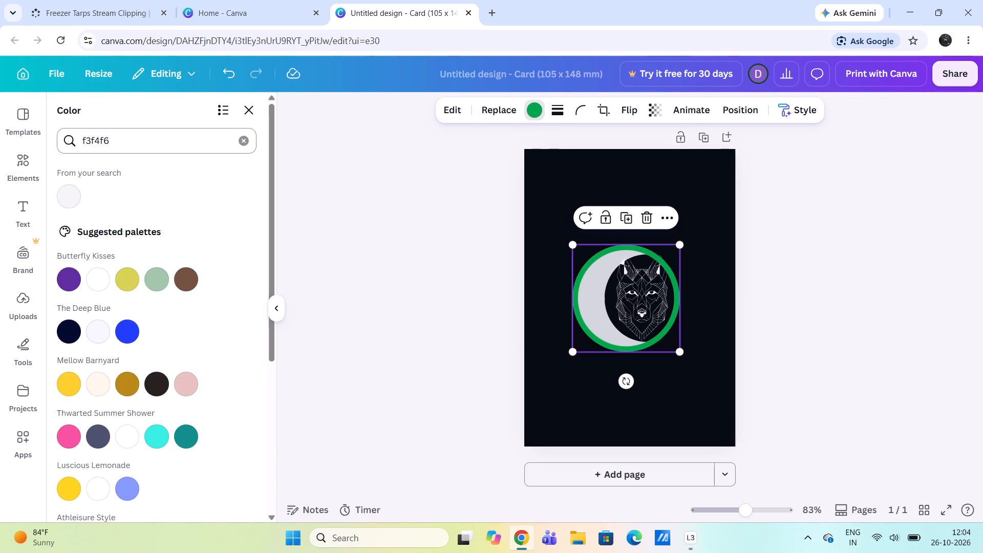
left_click_drag(203, 137, 12, 144)
key("BackSpace")
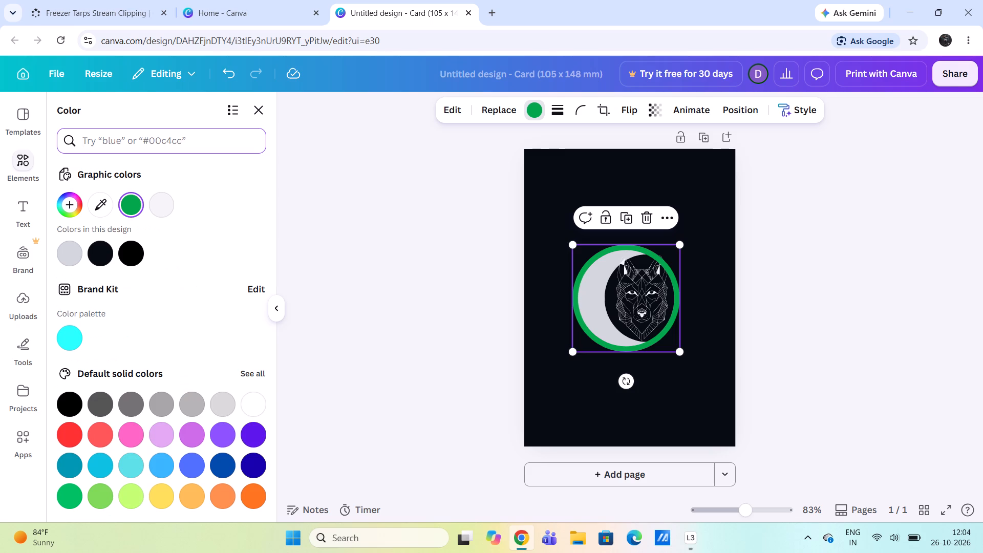
type("3b")
type("82")
type("fx")
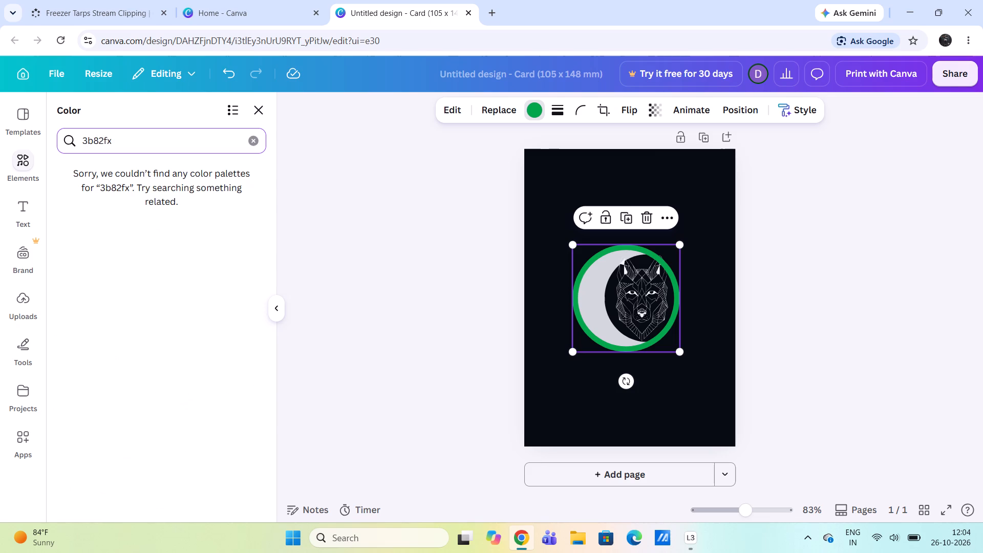
key("BackSpace")
key("6")
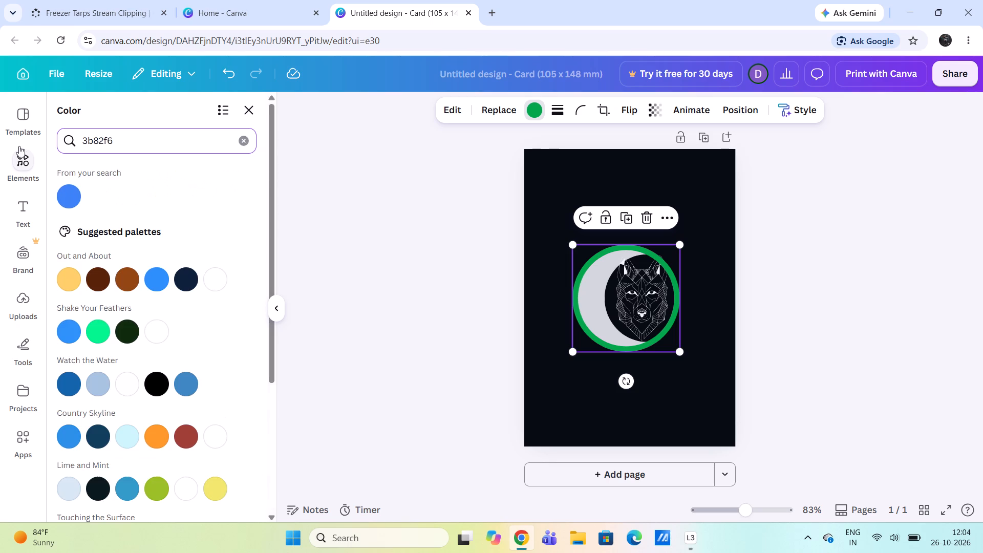
left_click(63, 192)
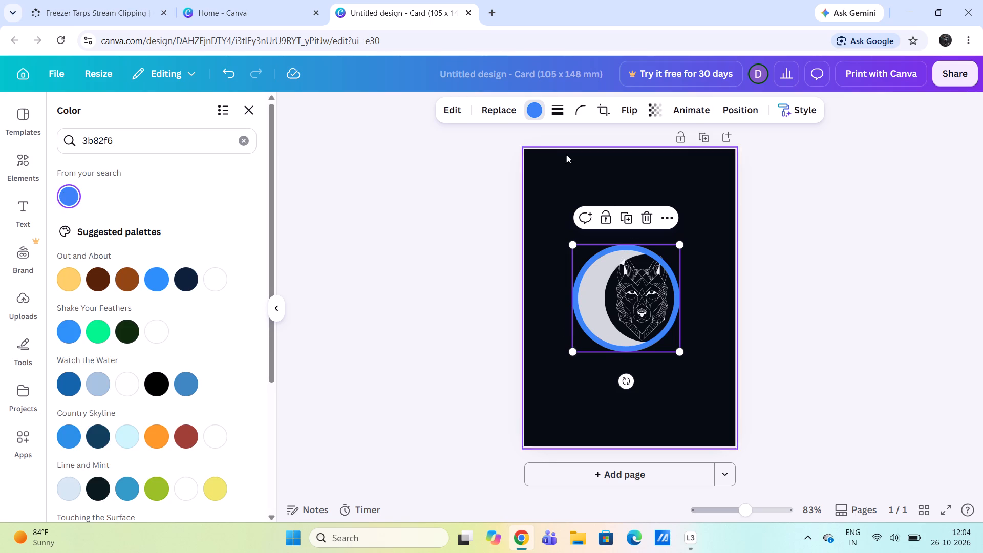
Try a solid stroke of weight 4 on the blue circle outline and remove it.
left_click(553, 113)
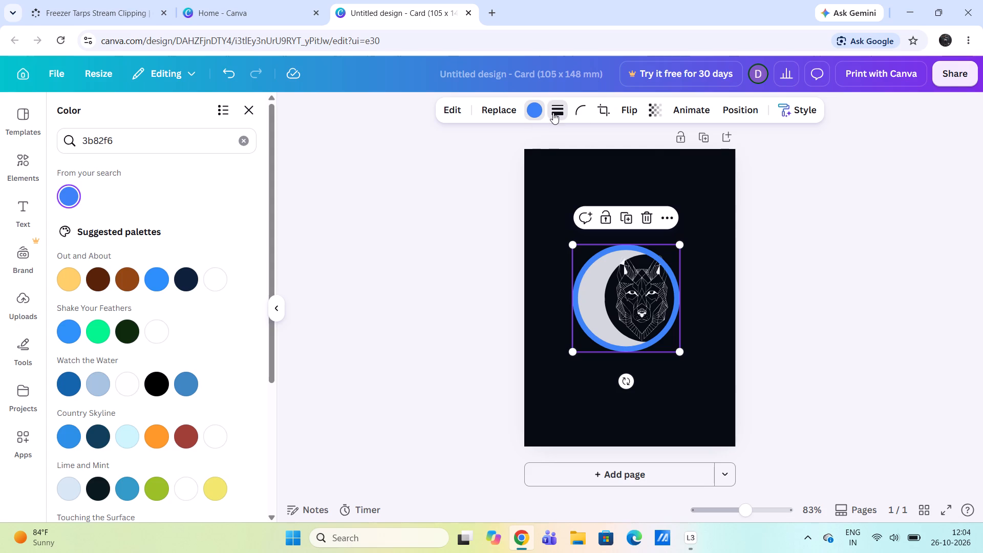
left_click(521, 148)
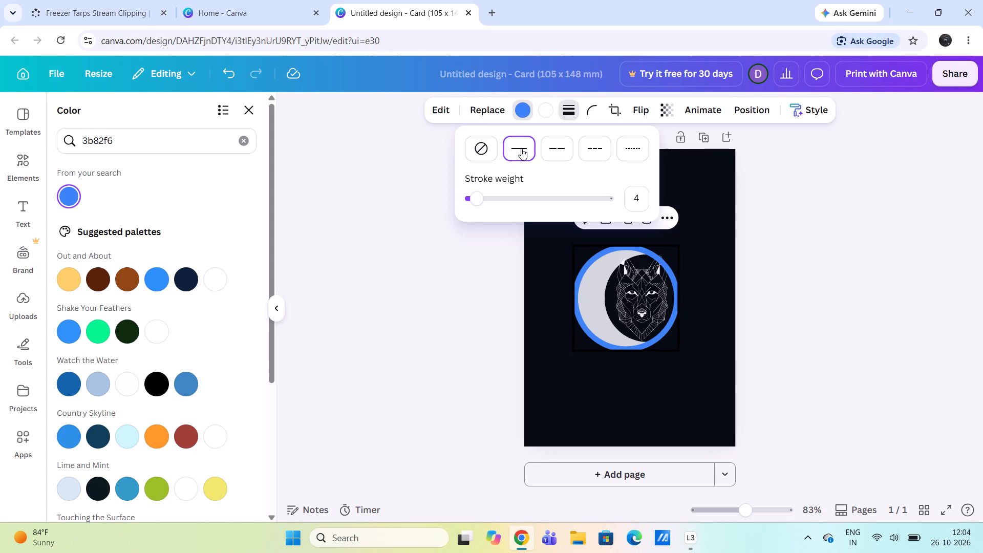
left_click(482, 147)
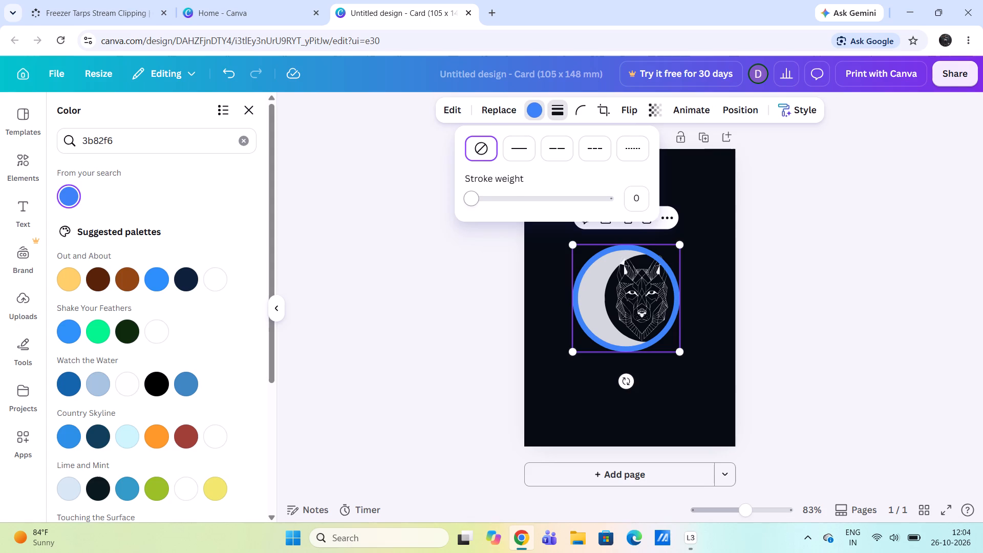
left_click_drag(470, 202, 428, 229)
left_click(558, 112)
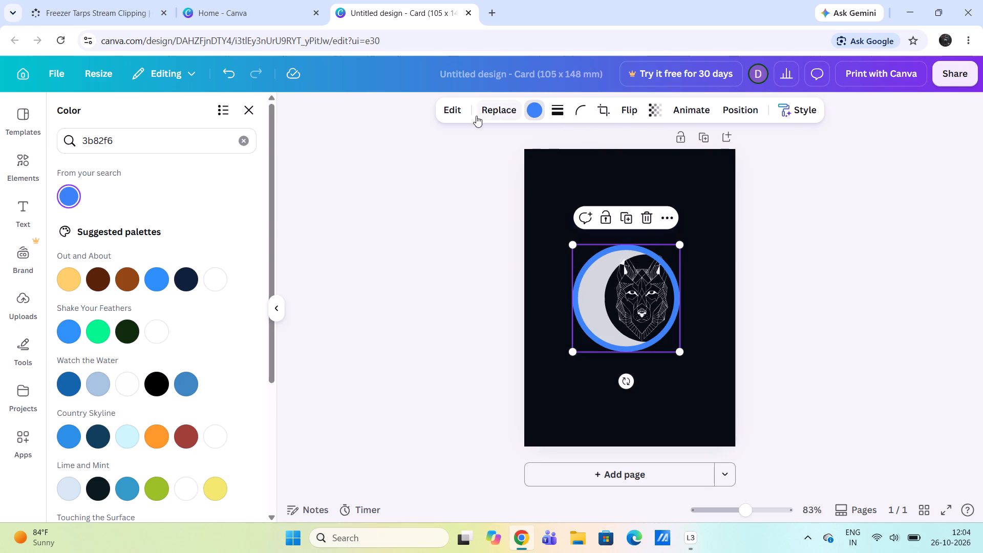
Set the blue circle outline's transparency to 58.
left_click(691, 266)
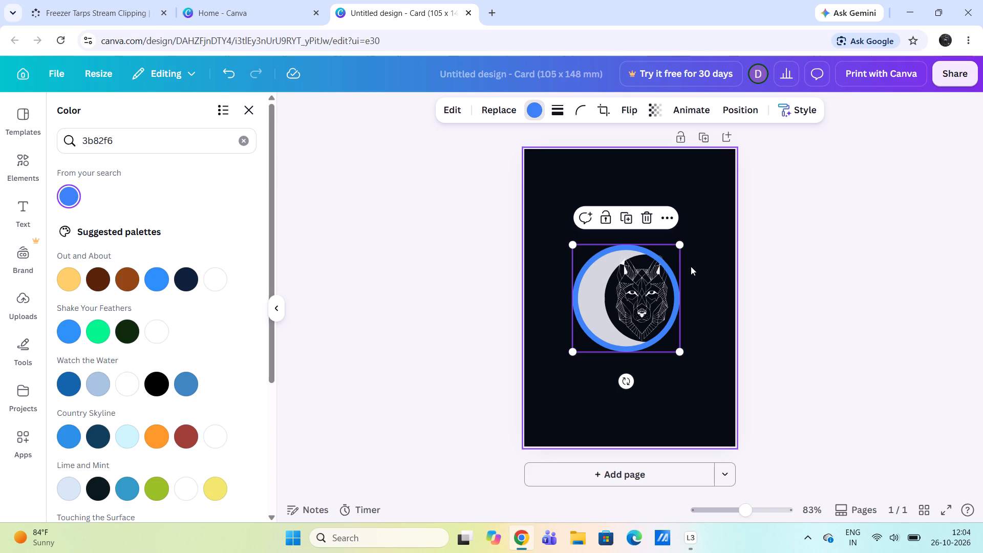
left_click(665, 270)
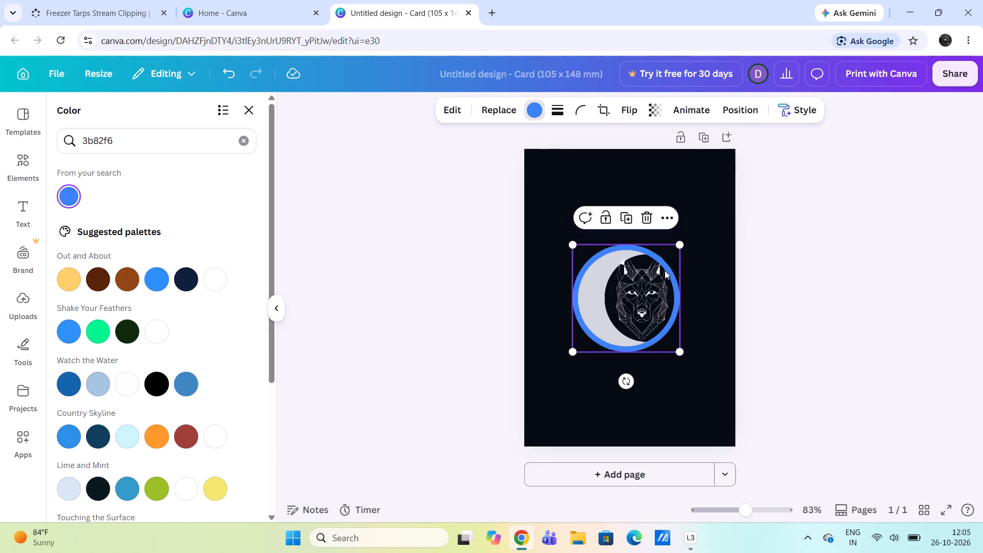
left_click(655, 112)
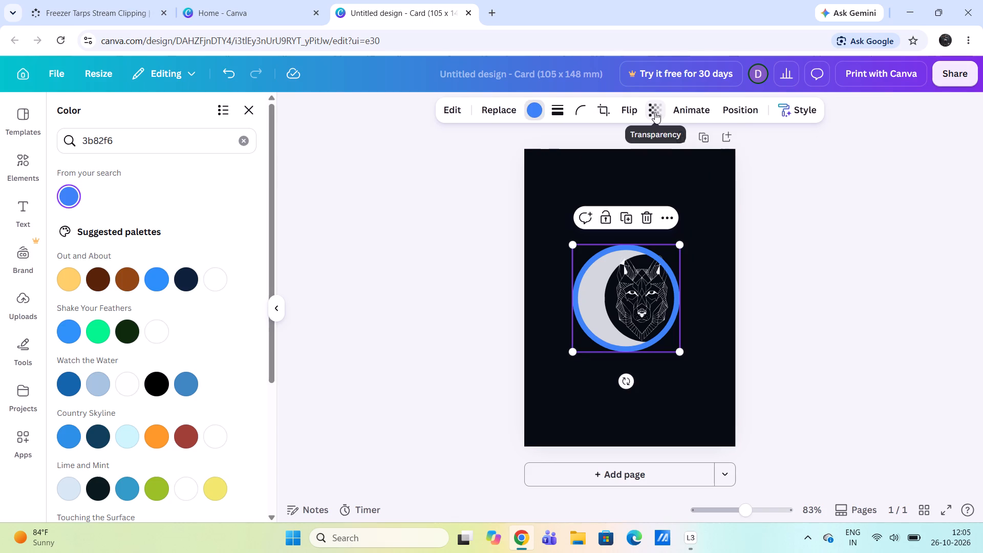
left_click_drag(687, 168, 655, 182)
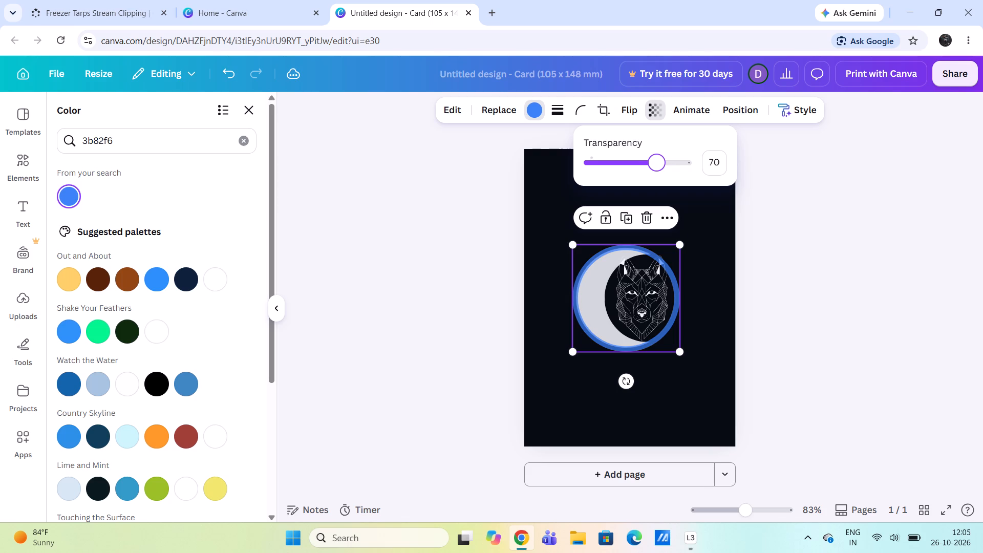
left_click_drag(655, 182, 645, 188)
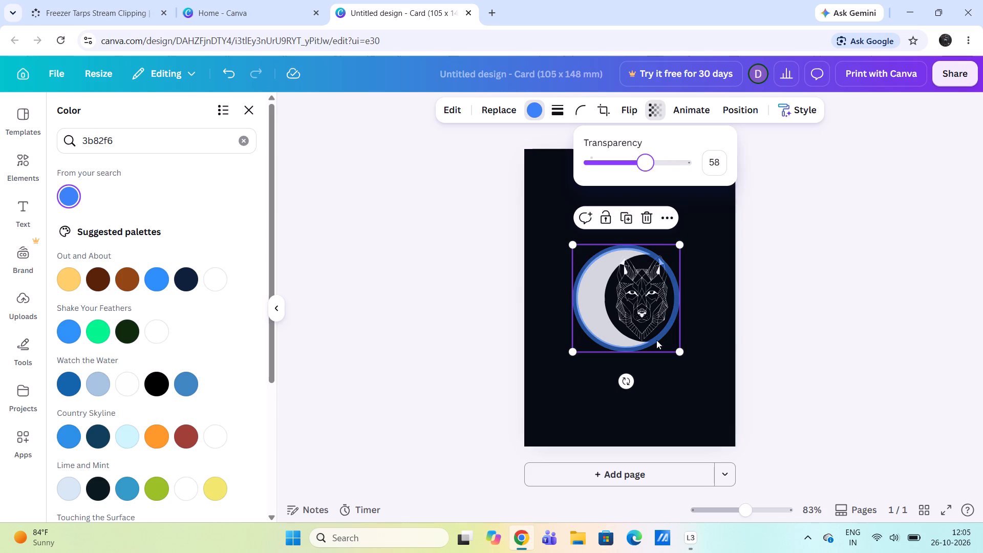
left_click(712, 347)
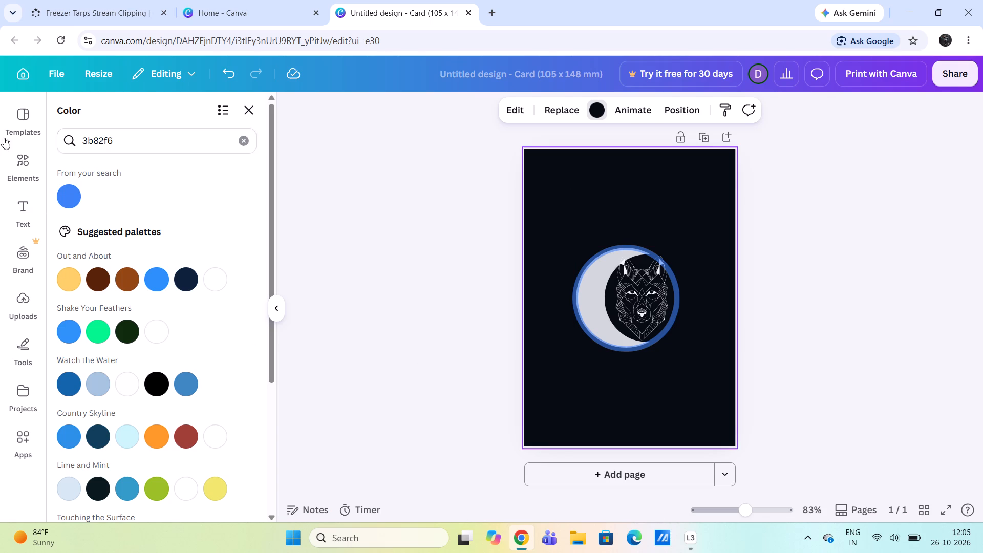
Search the graphics for "blue glow" and insert the round bubble with a light blue glowing rim.
left_click(20, 172)
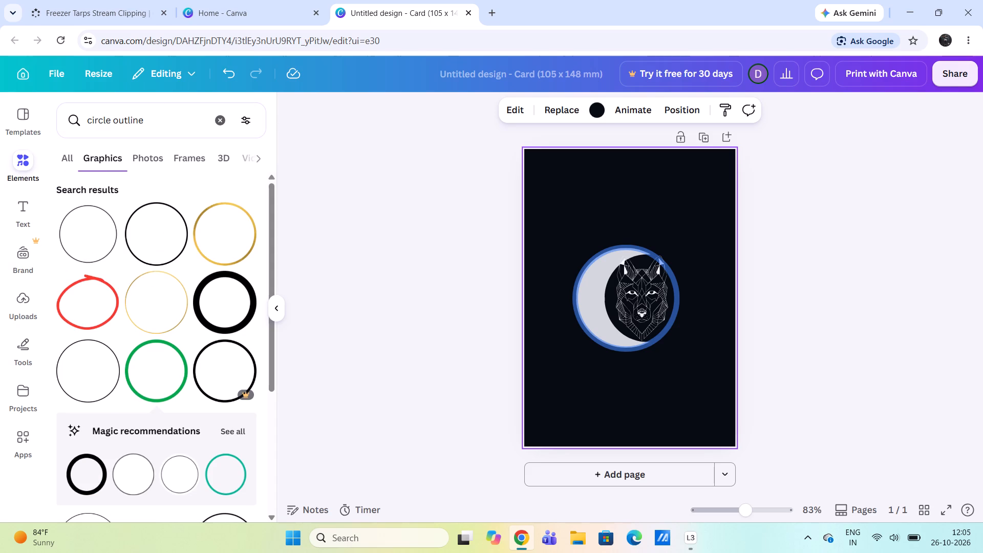
left_click_drag(146, 129, 56, 126)
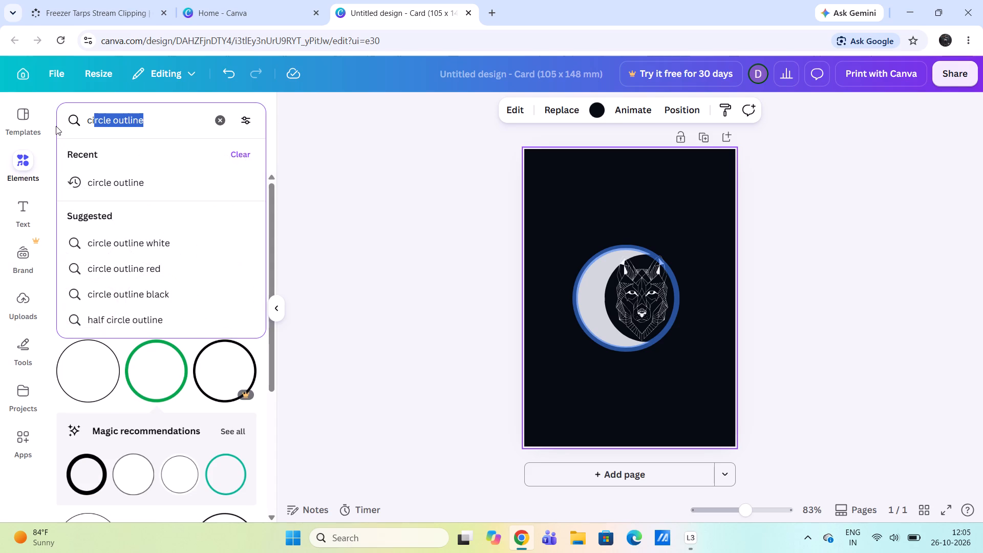
key("BackSpace")
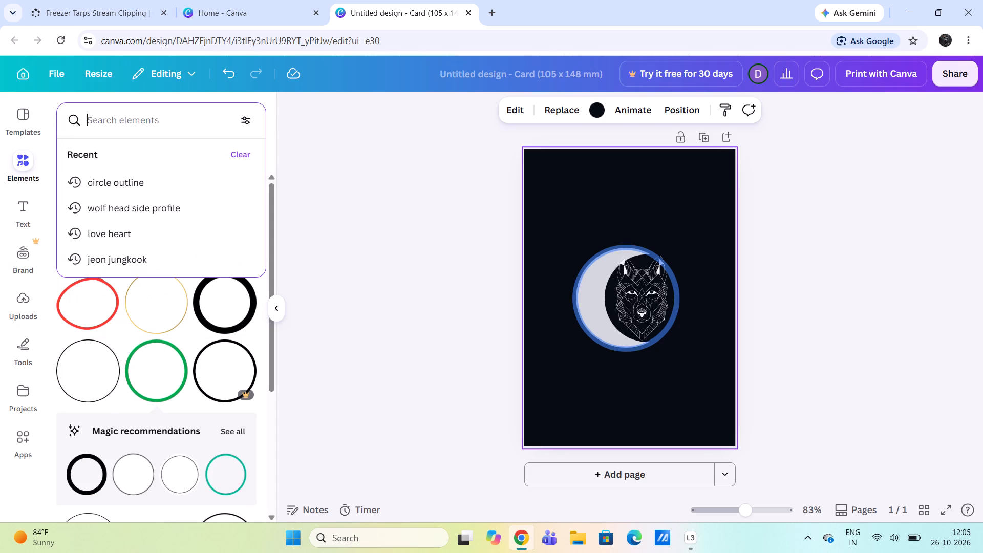
type("bli")
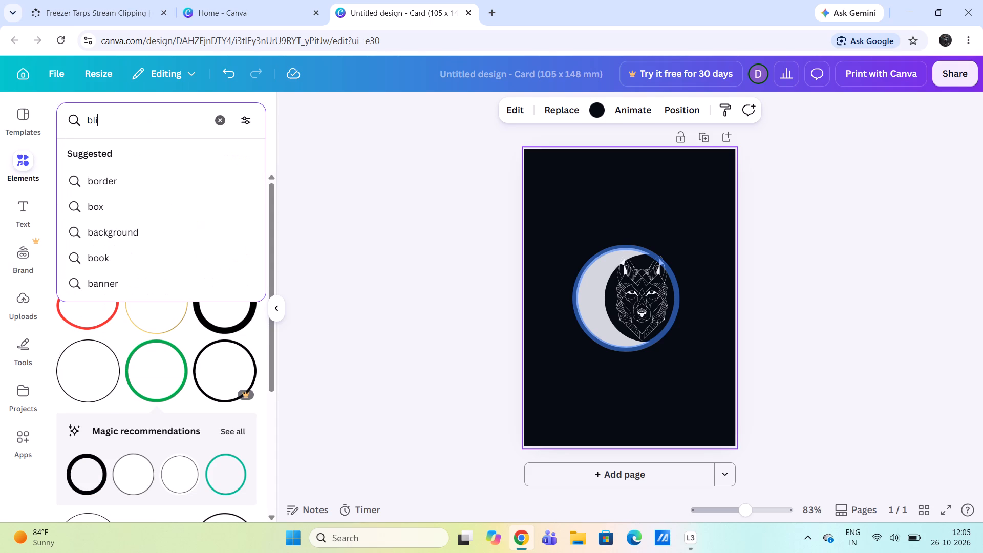
key("BackSpace")
type("ue glow")
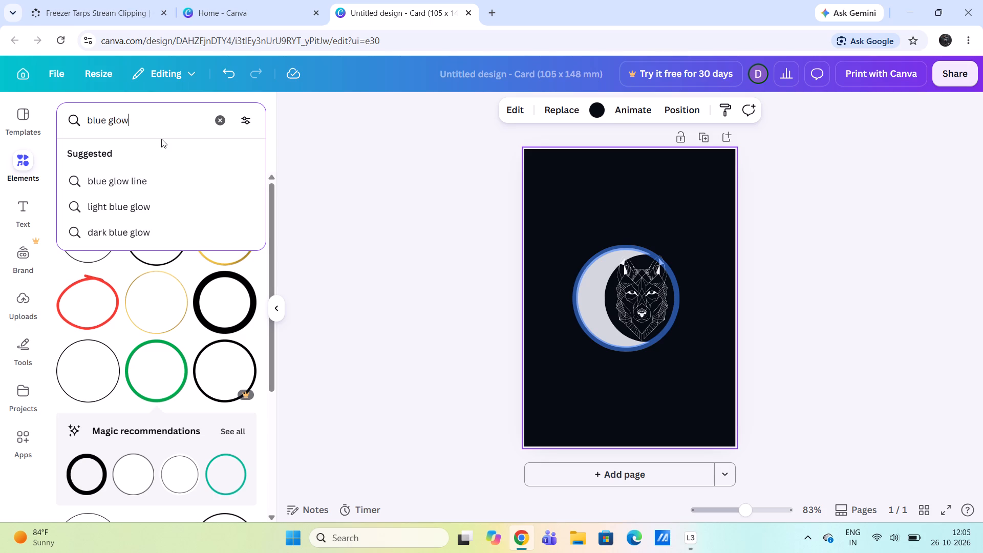
key("Return")
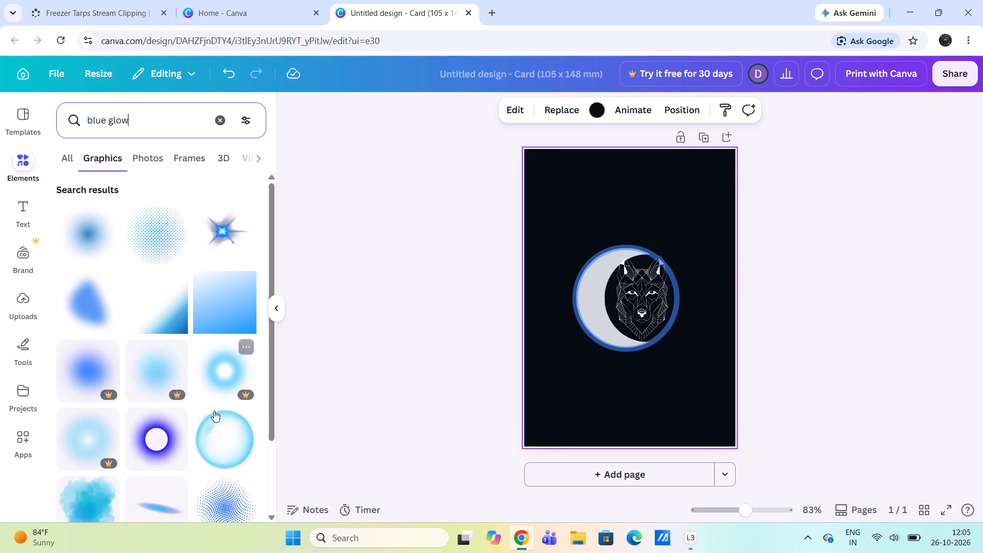
scroll(215, 444, "up", 1)
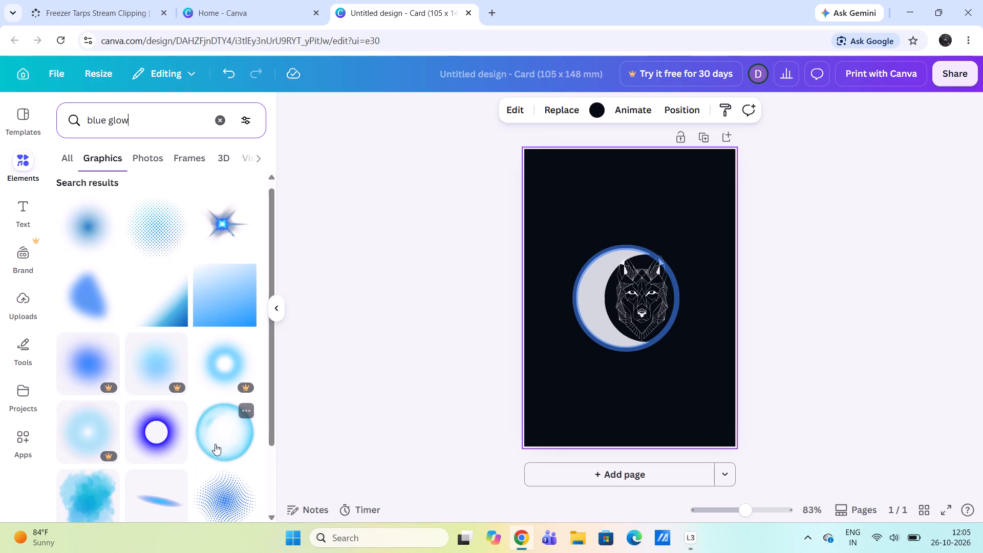
scroll(215, 444, "up", 1)
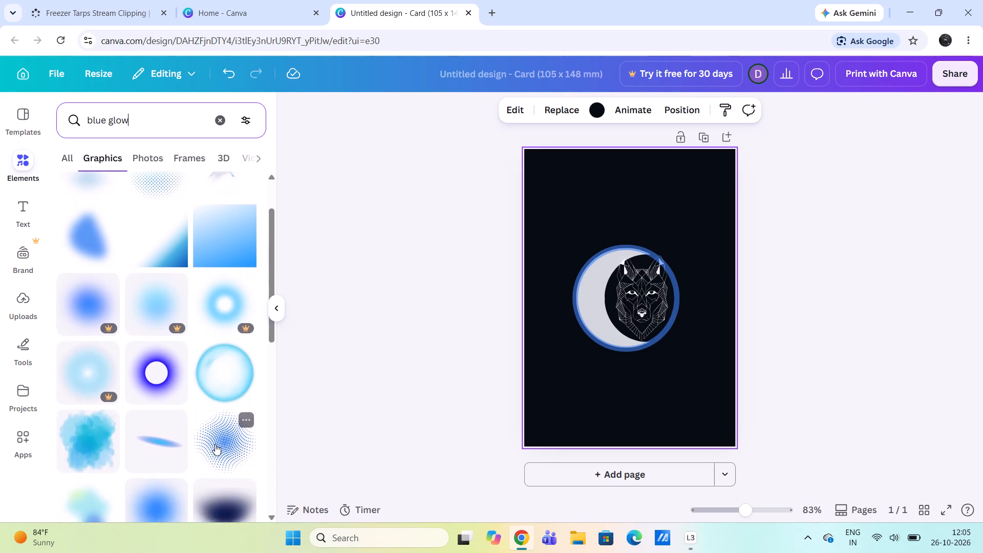
scroll(215, 444, "up", 2)
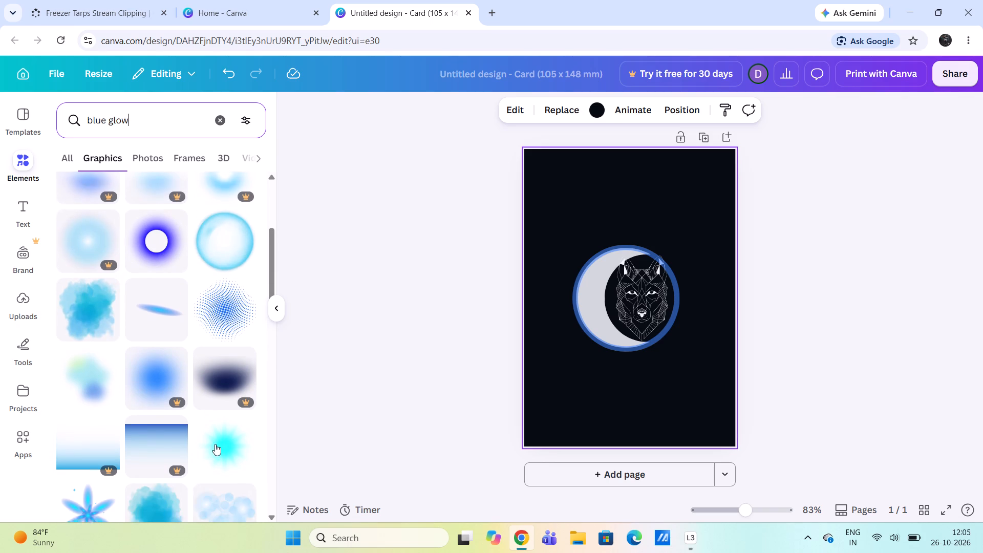
scroll(215, 444, "up", 1)
left_click(221, 261)
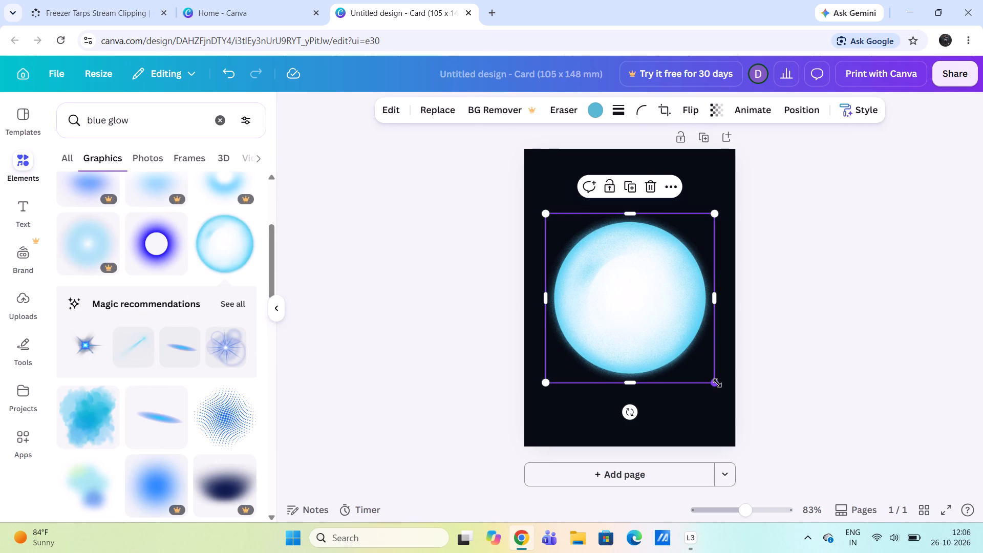
Shrink the glowing blue bubble, make it slightly taller than wide, and place it over the wolf head beside the crescent.
left_click_drag(717, 383, 649, 349)
left_click_drag(615, 275, 638, 300)
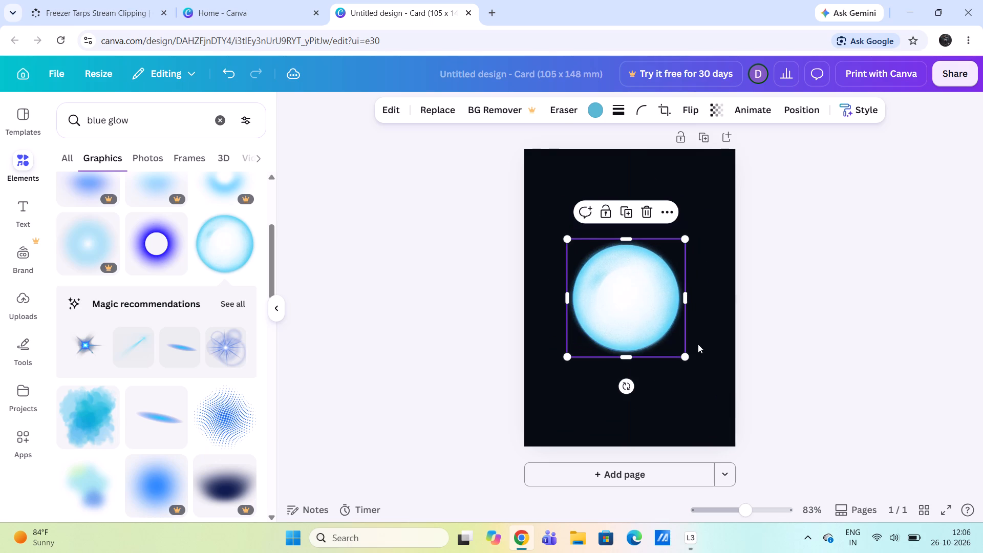
left_click_drag(685, 360, 648, 335)
left_click_drag(599, 296, 633, 306)
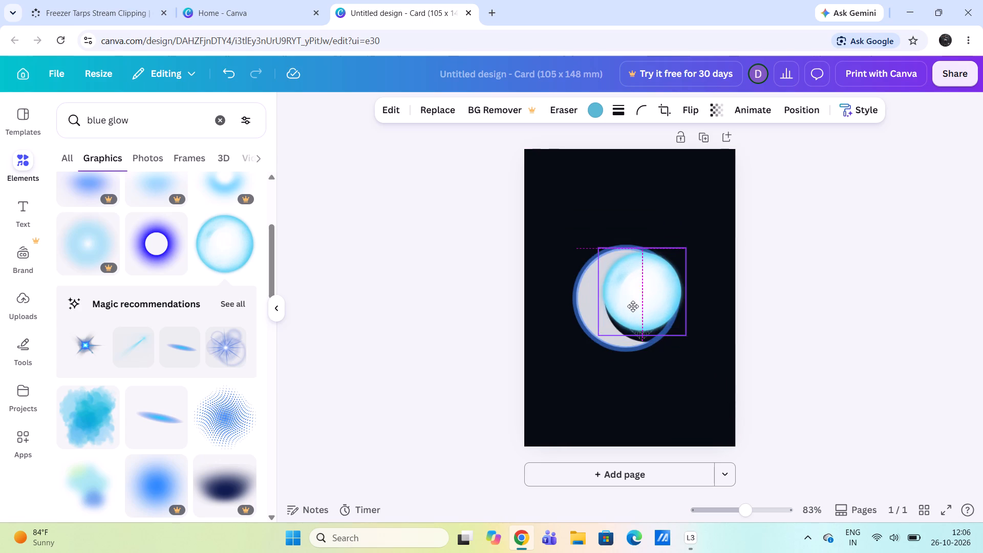
left_click_drag(633, 306, 633, 309)
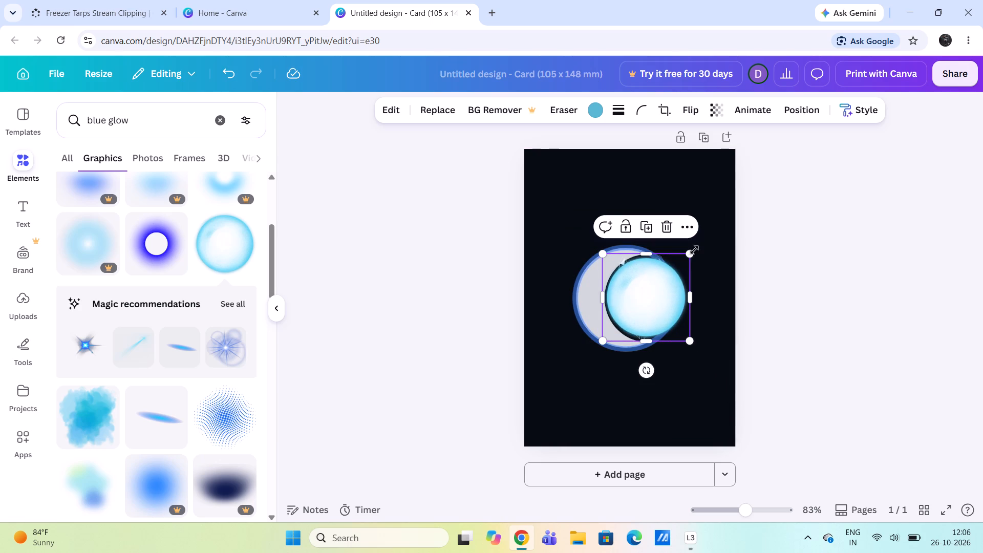
left_click(692, 254)
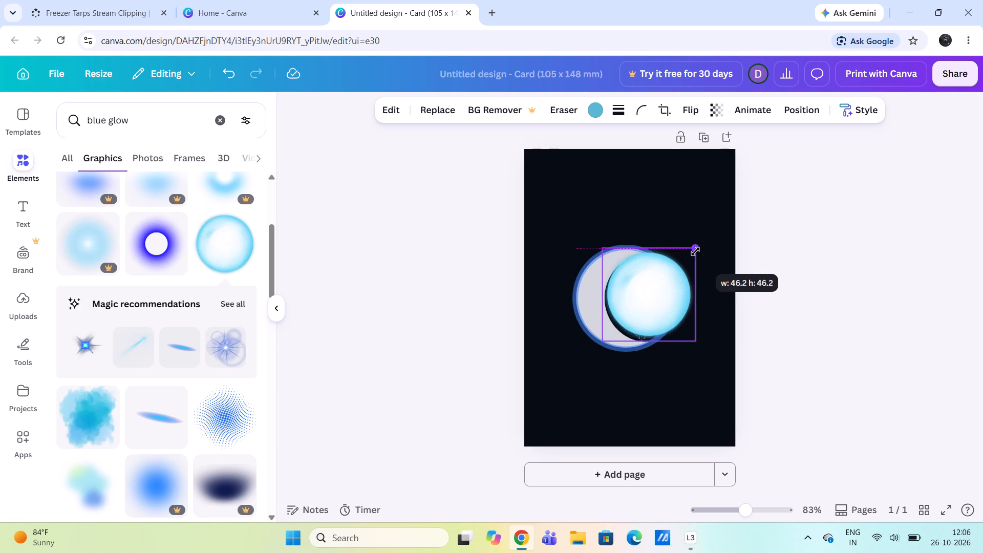
left_click(667, 280)
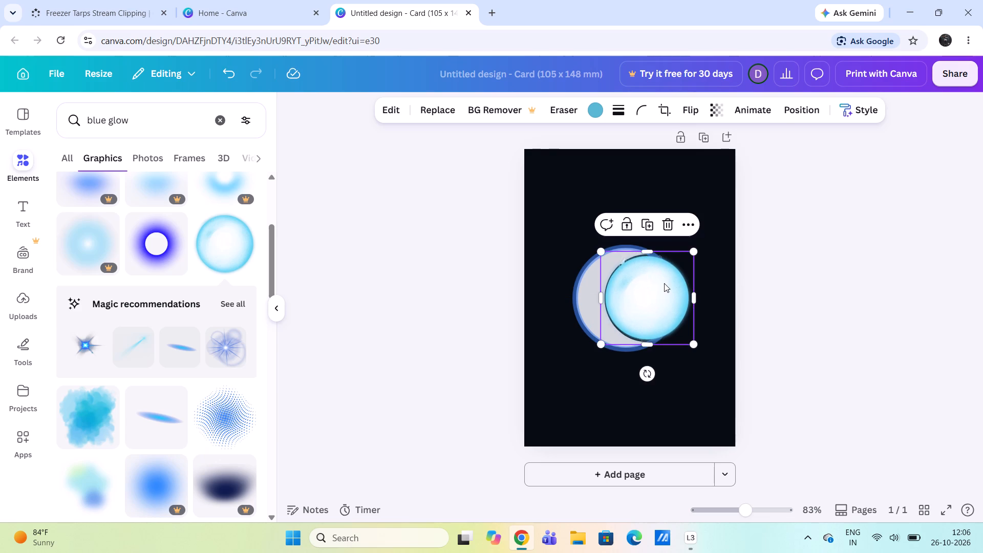
left_click(647, 248)
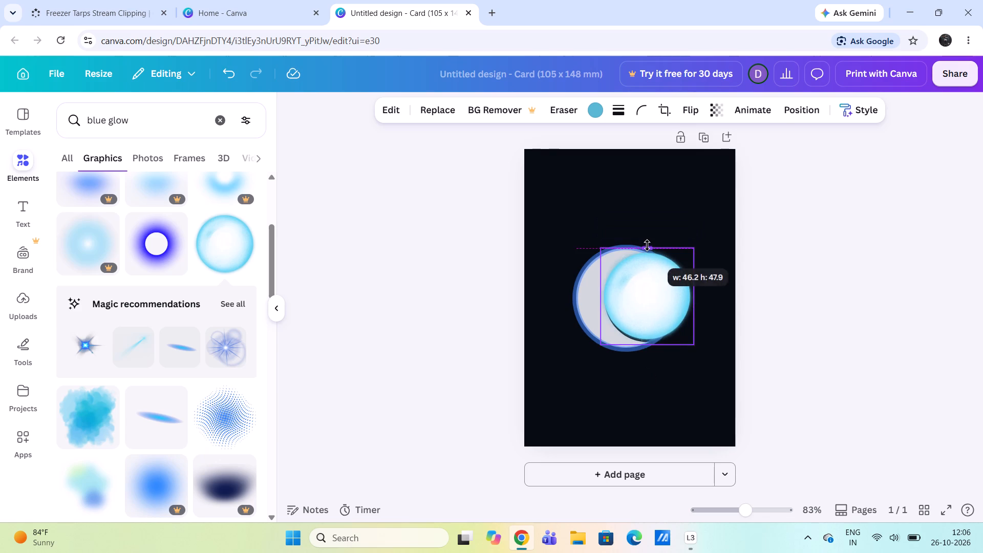
left_click_drag(647, 348, 647, 352)
left_click(694, 300)
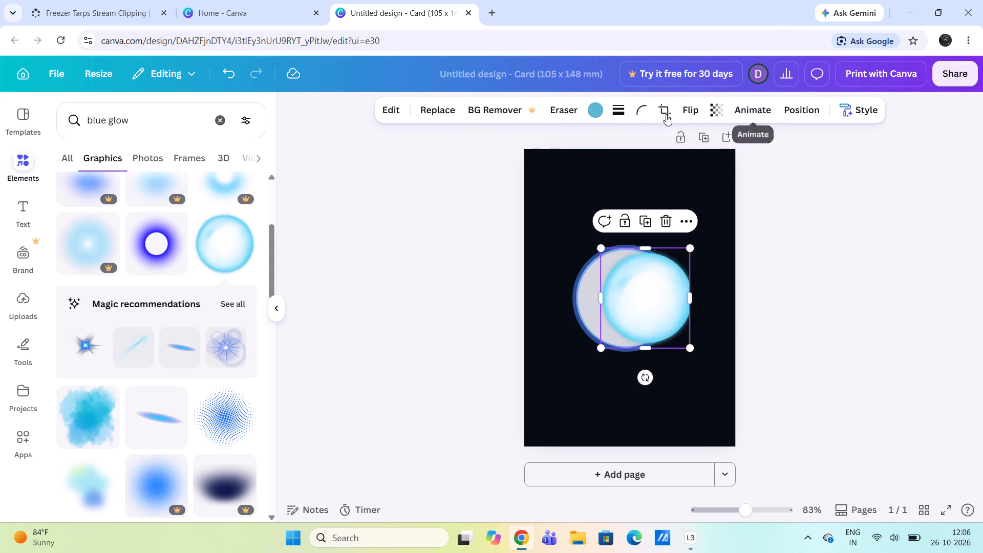
left_click(671, 262)
left_click(671, 262)
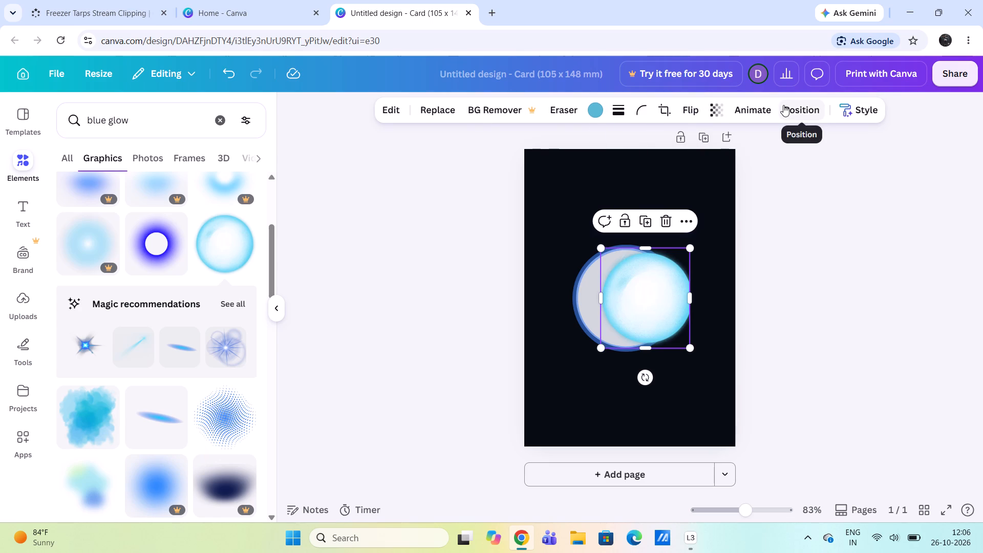
Lower the glowing bubble's transparency value to 21 so the wolf head shows through it.
left_click(706, 112)
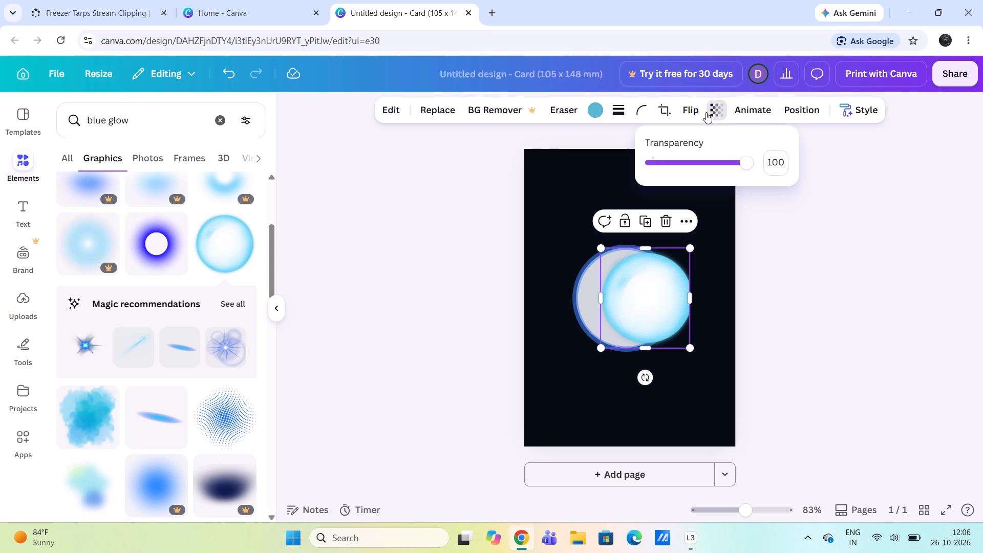
left_click_drag(752, 168, 700, 178)
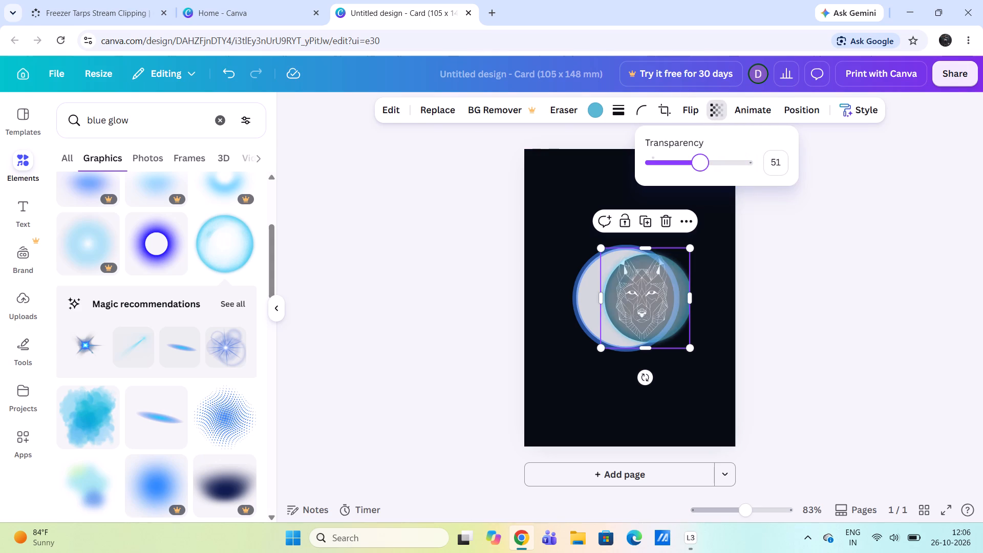
left_click_drag(700, 178, 669, 188)
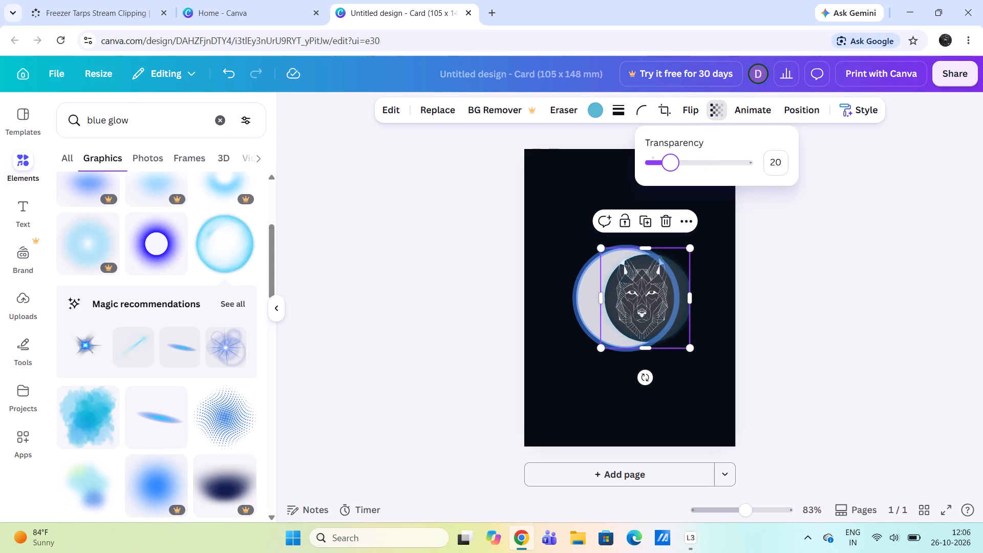
left_click_drag(669, 188, 686, 185)
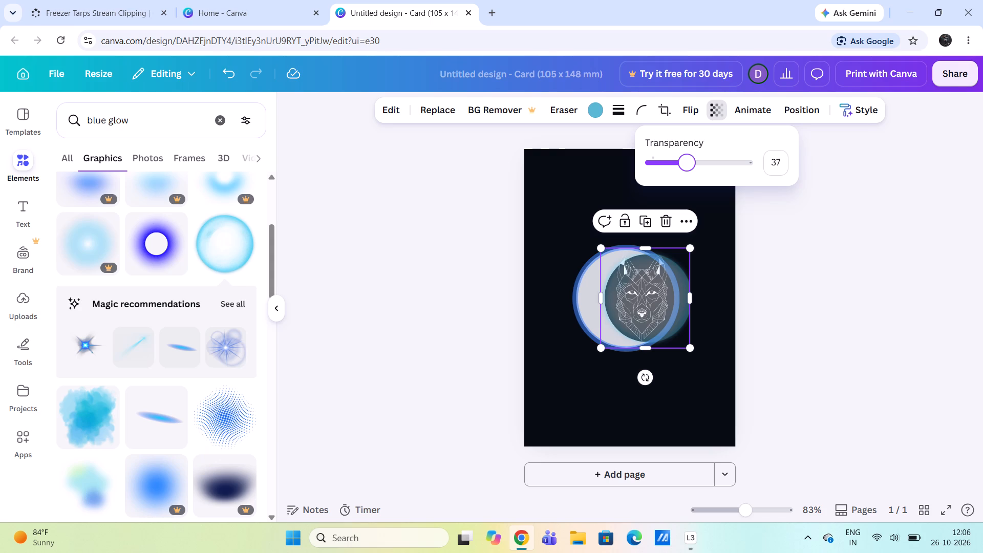
left_click_drag(686, 185, 682, 185)
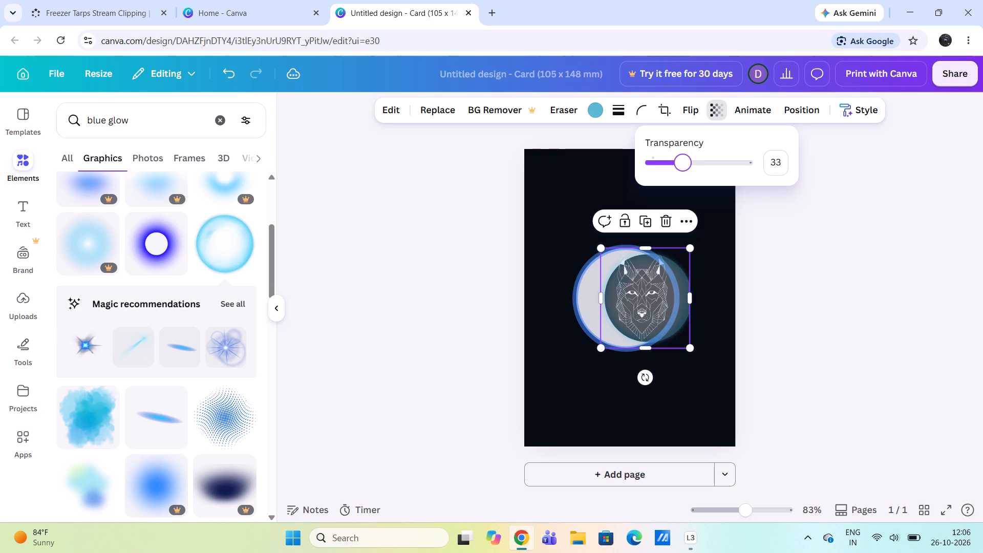
left_click_drag(682, 185, 679, 184)
left_click_drag(679, 184, 670, 186)
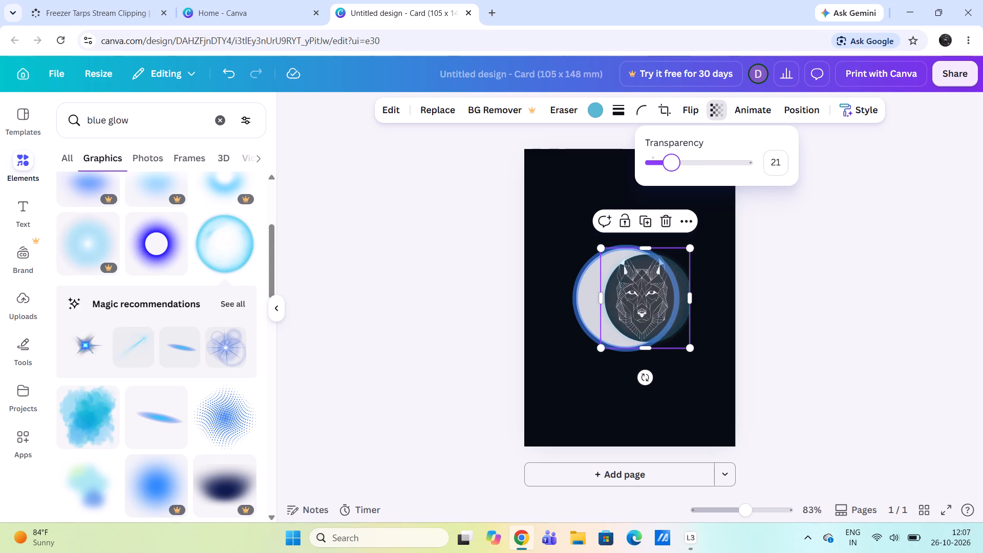
Set the glowing bubble's transparency value to 31.
left_click_drag(670, 186, 664, 187)
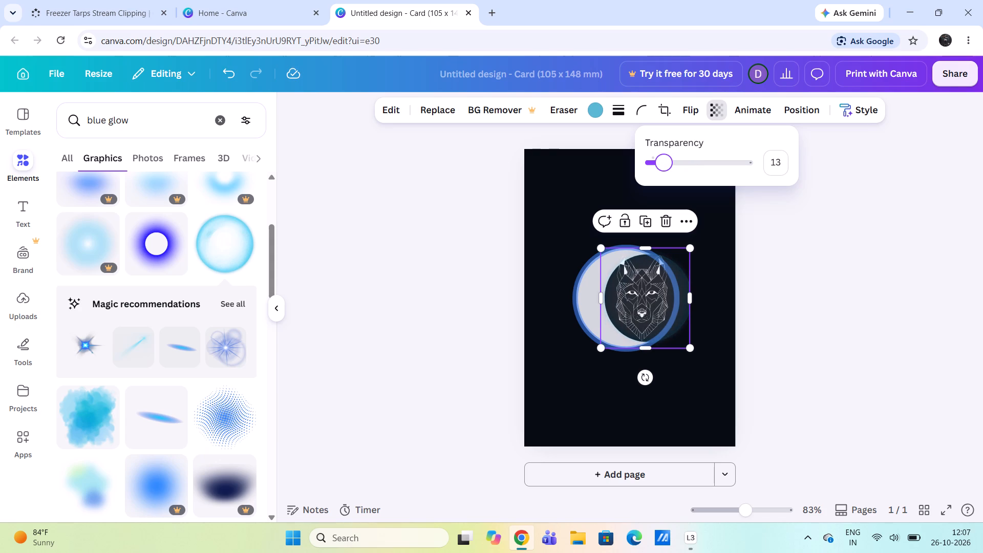
left_click_drag(664, 187, 674, 183)
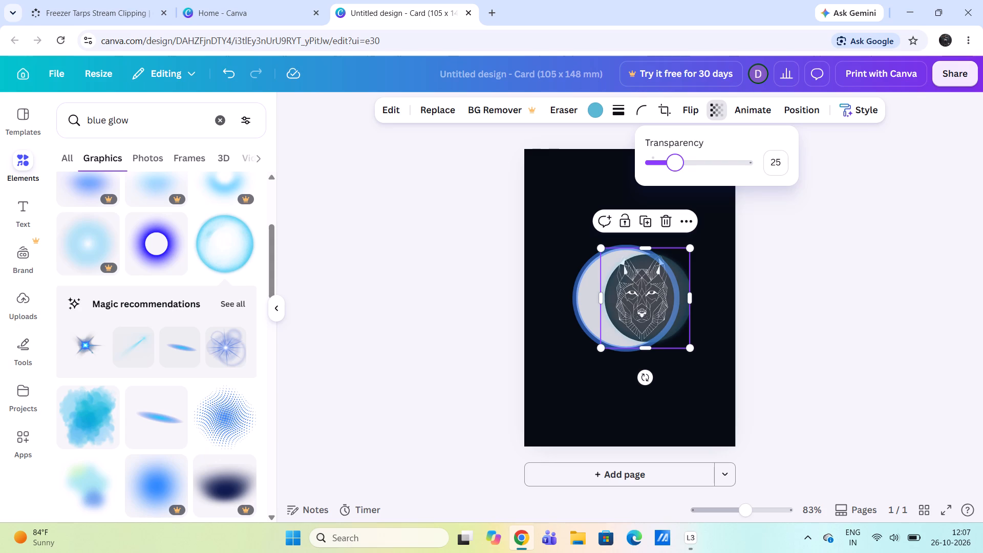
left_click_drag(674, 183, 668, 184)
left_click_drag(668, 184, 680, 183)
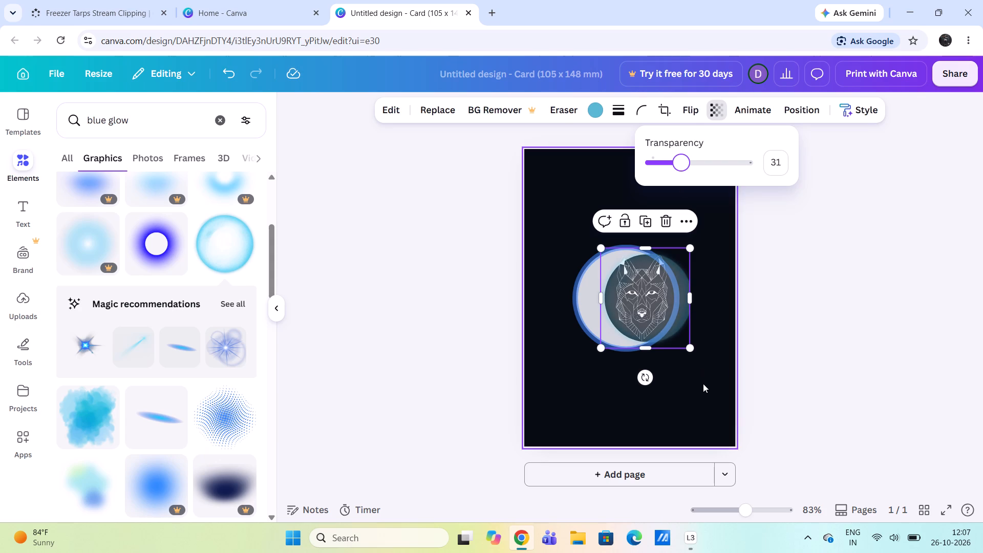
left_click(703, 384)
Crop the outer side of the glowing bubble inward to line up with the edge of the blue ring.
left_click(672, 289)
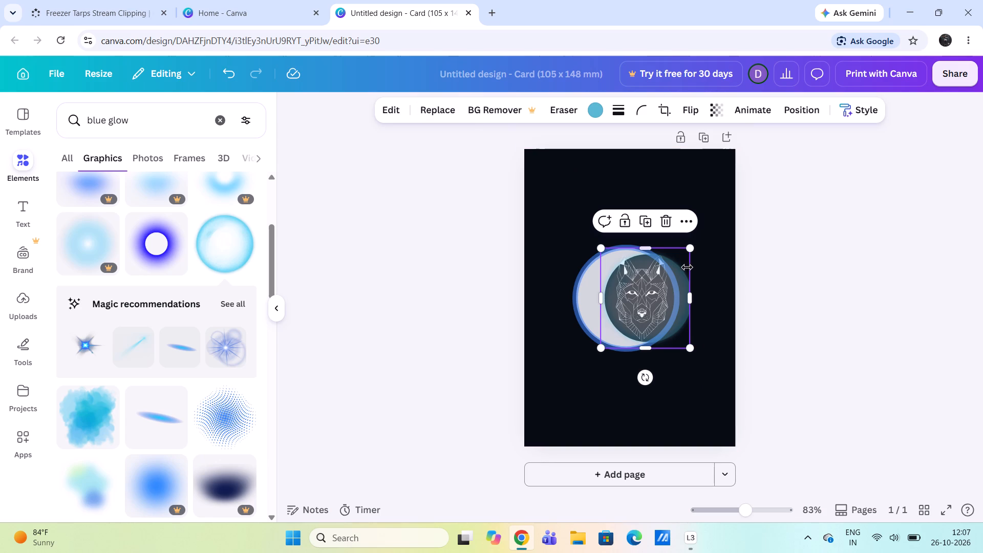
left_click_drag(689, 297, 679, 299)
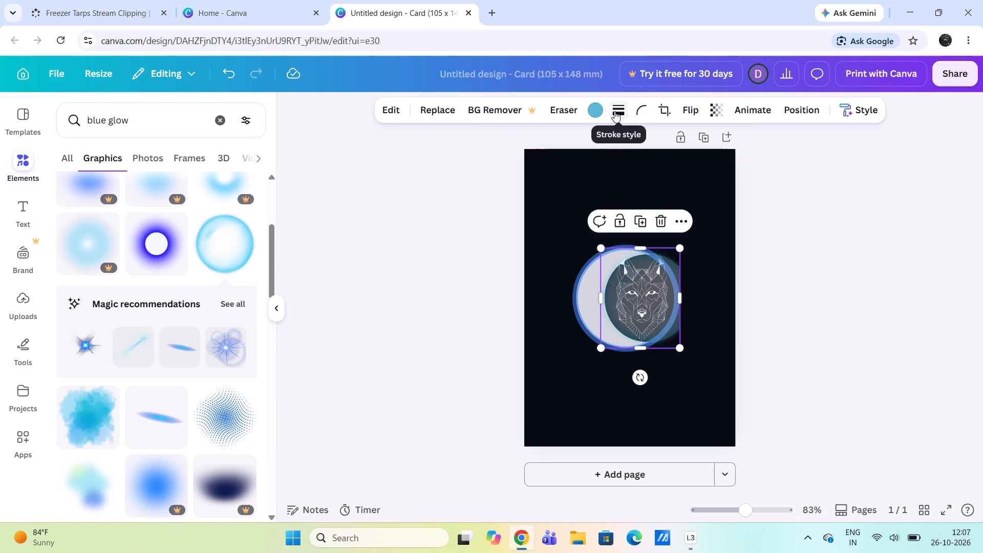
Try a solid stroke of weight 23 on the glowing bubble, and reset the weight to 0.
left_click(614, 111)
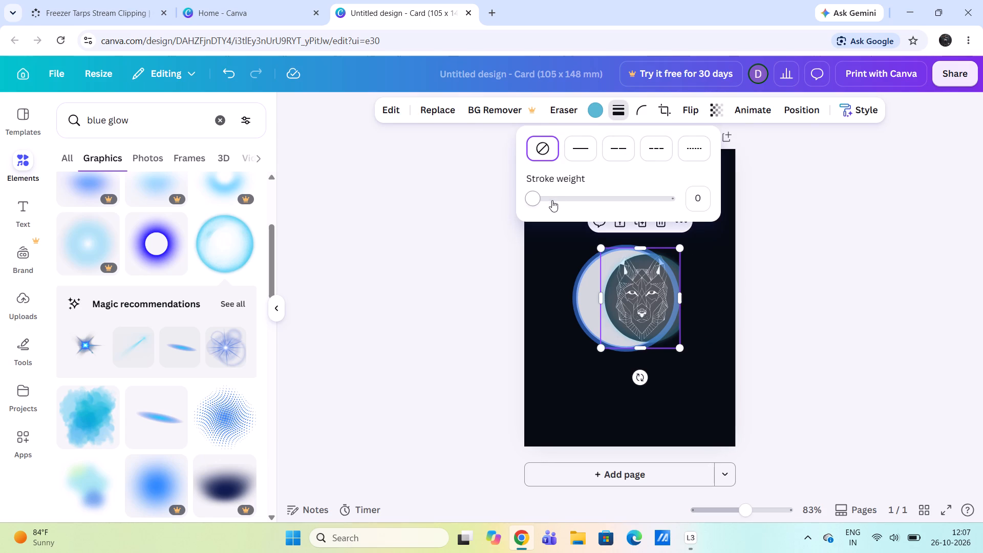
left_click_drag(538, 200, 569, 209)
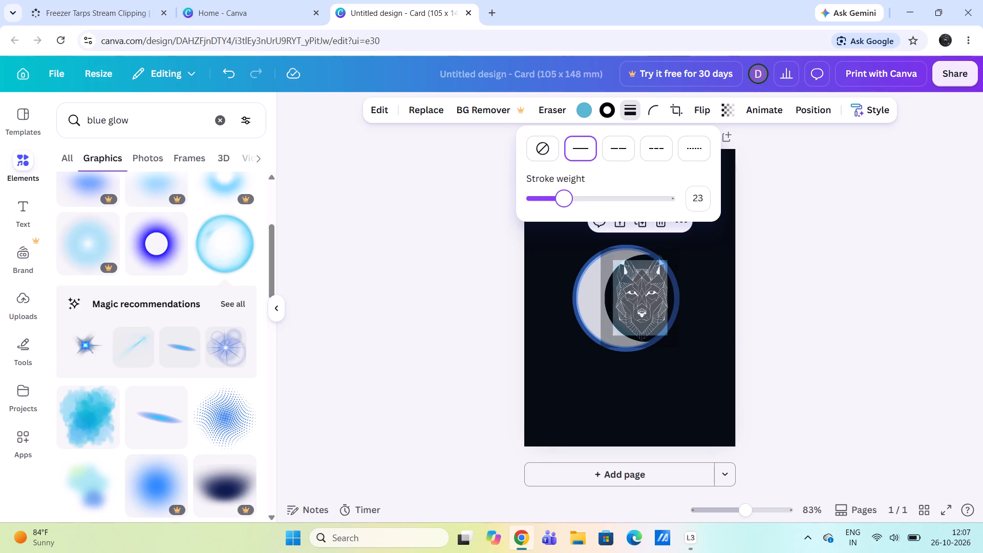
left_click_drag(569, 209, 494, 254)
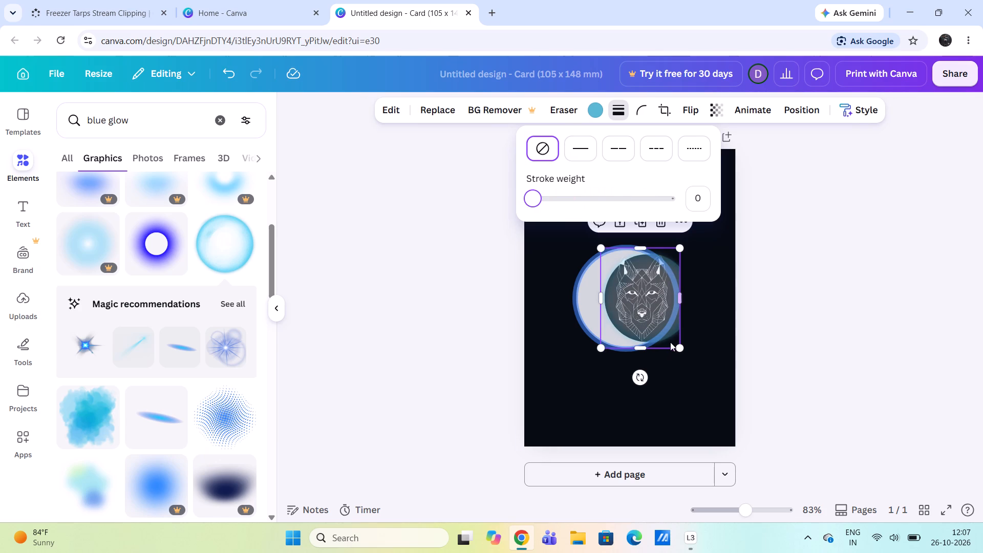
Shrink the glowing bubble to about 36.6 x 47.9 mm and centre it vertically over the wolf head, inside the blue ring.
left_click(697, 307)
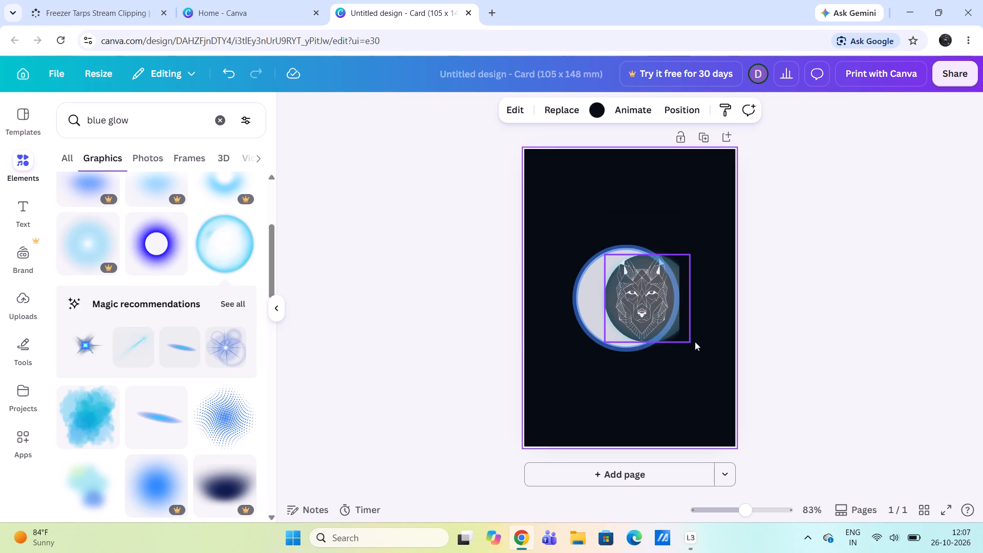
left_click(666, 317)
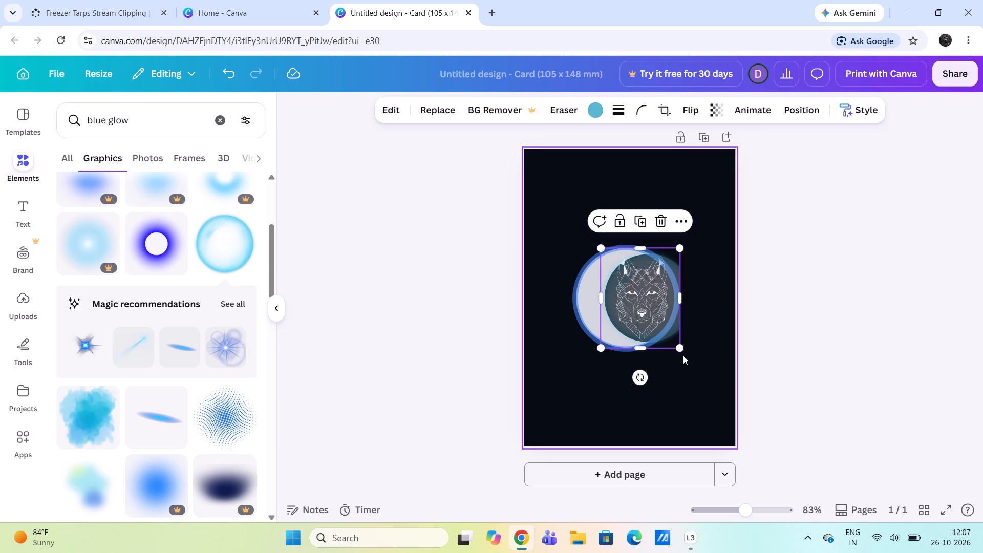
left_click_drag(677, 348, 677, 334)
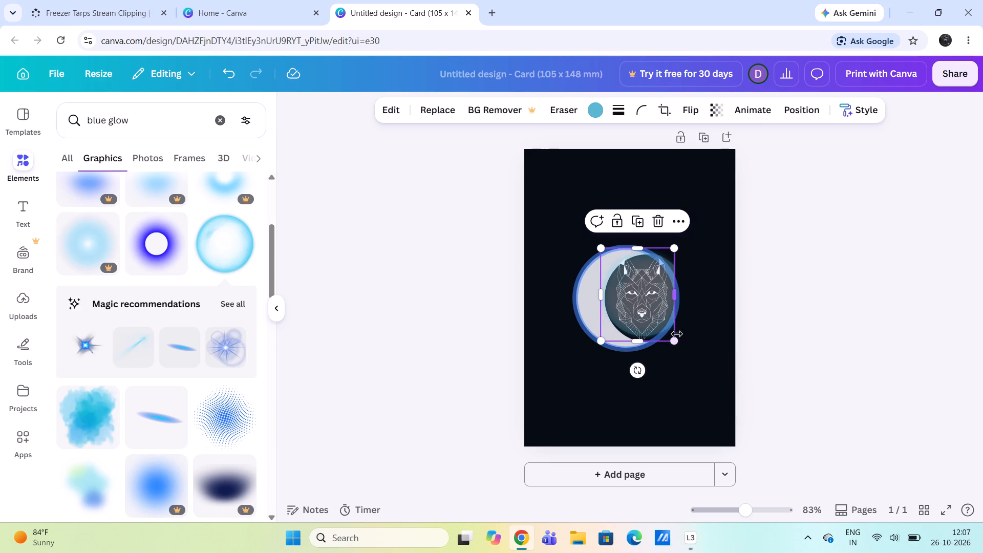
left_click_drag(674, 245, 672, 249)
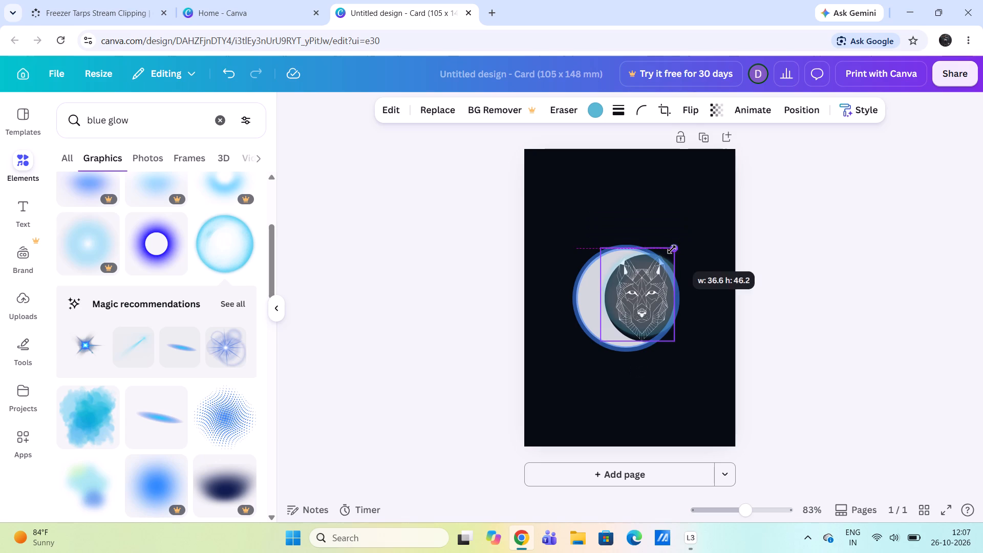
left_click_drag(672, 249, 675, 249)
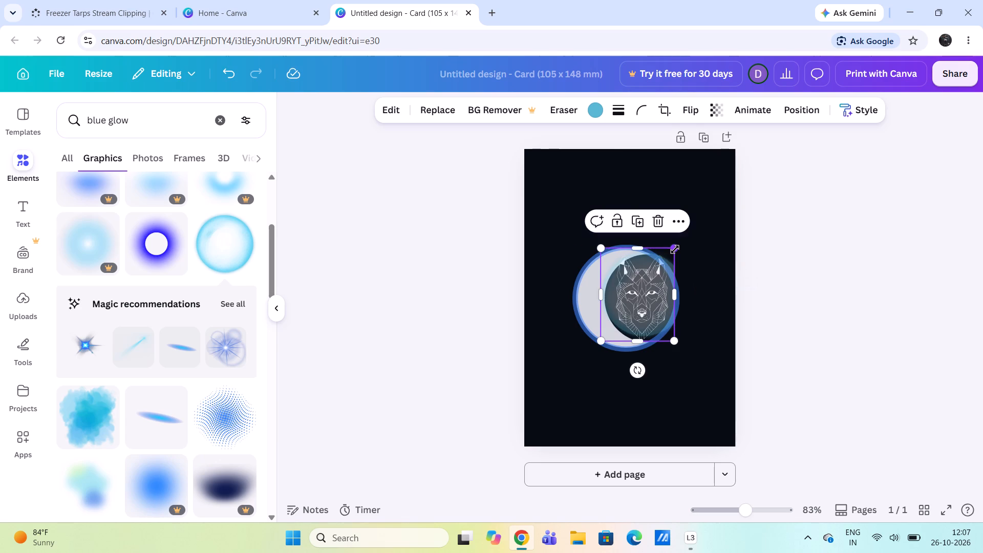
left_click(644, 289)
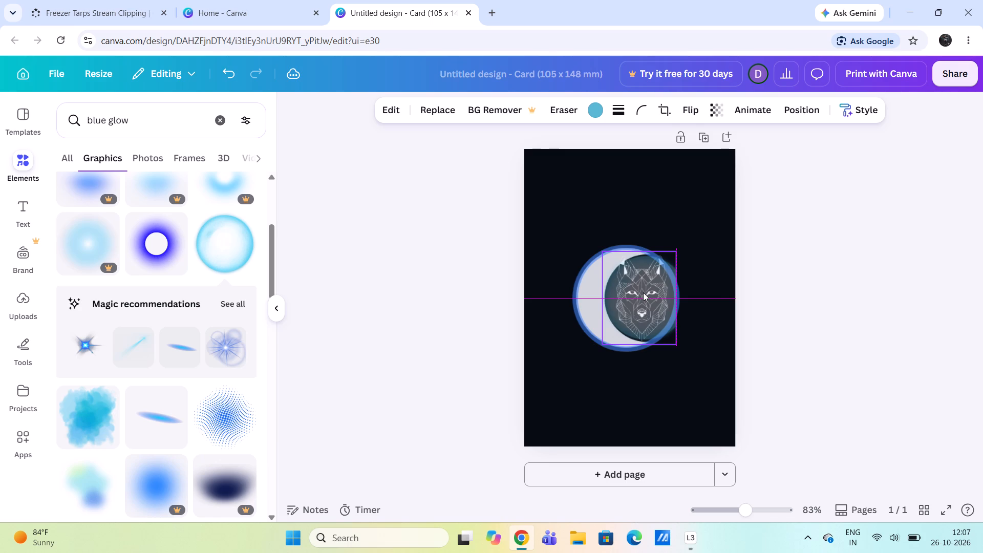
left_click(644, 346)
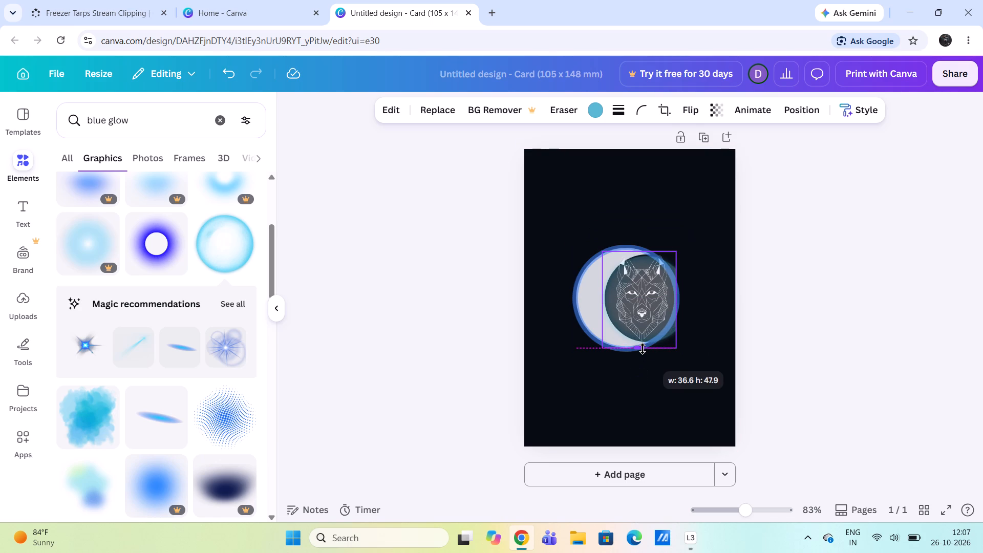
left_click(712, 360)
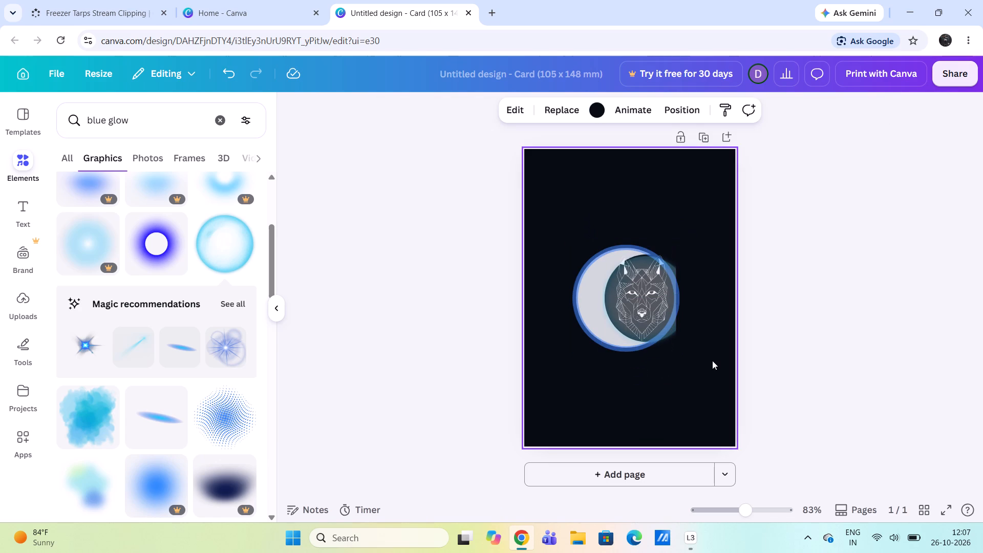
Search the graphics for "star flare" and insert the light yellow flare with thin light rays.
left_click_drag(143, 114, 47, 131)
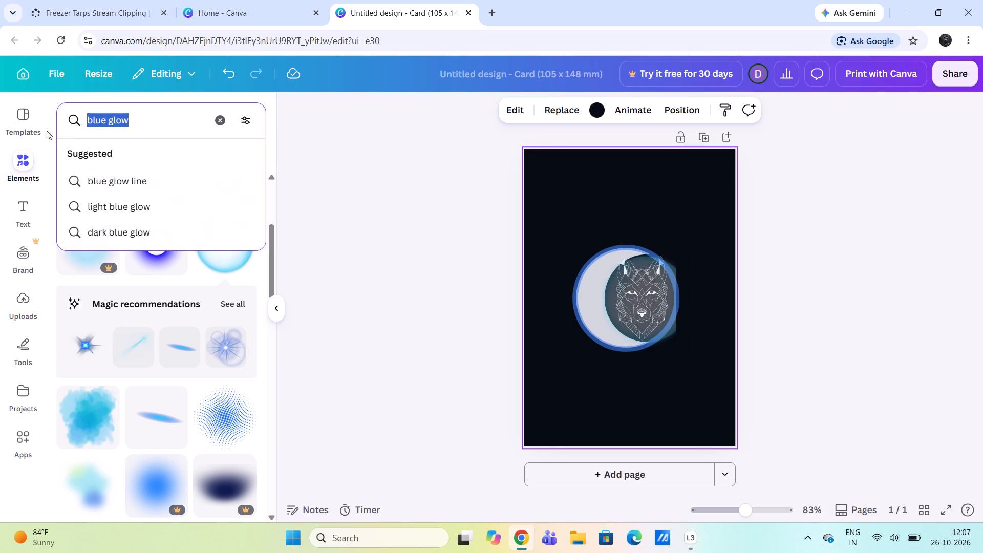
left_click_drag(47, 131, 45, 131)
key("BackSpace")
type("star flare")
key("Return")
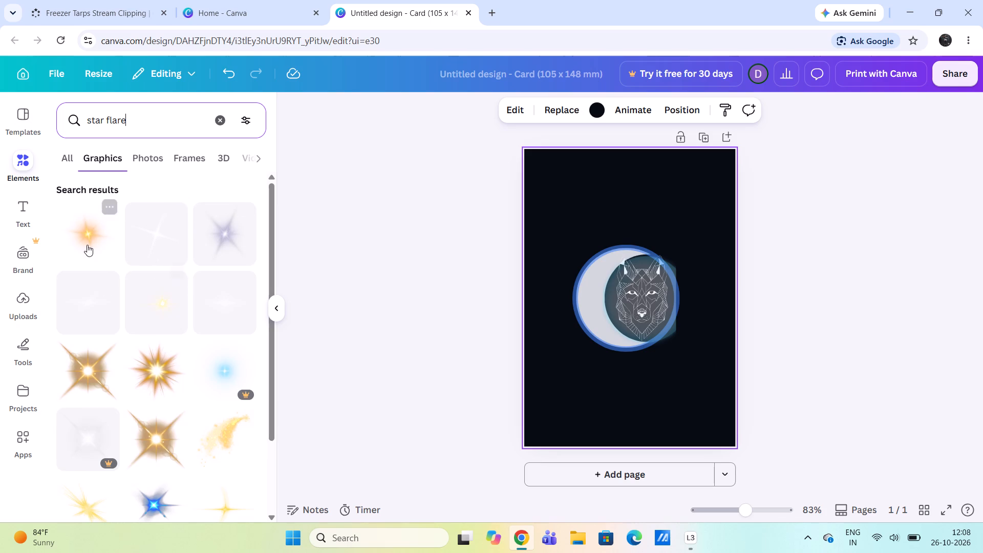
left_click(164, 306)
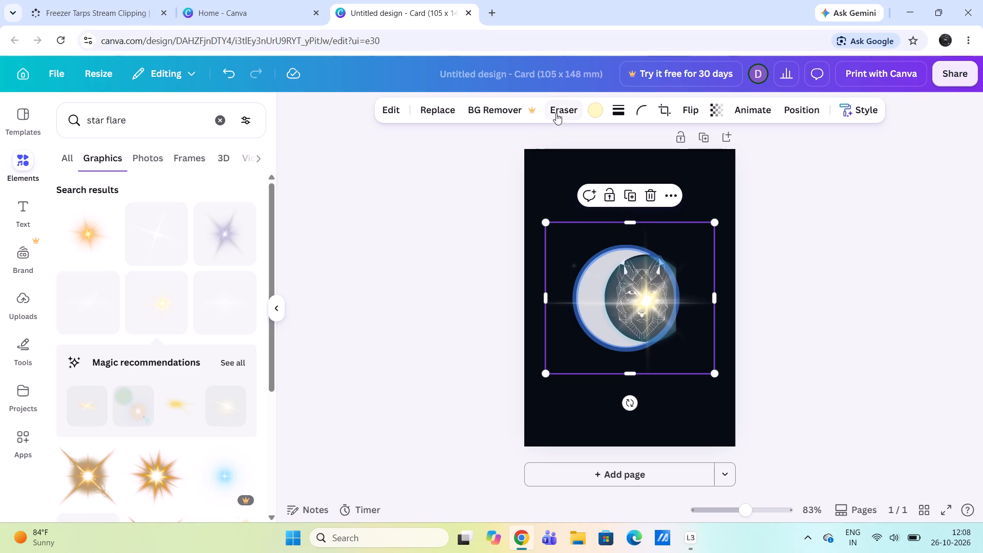
Recolour the star flare from light yellow to blue #3b82f6.
left_click(597, 115)
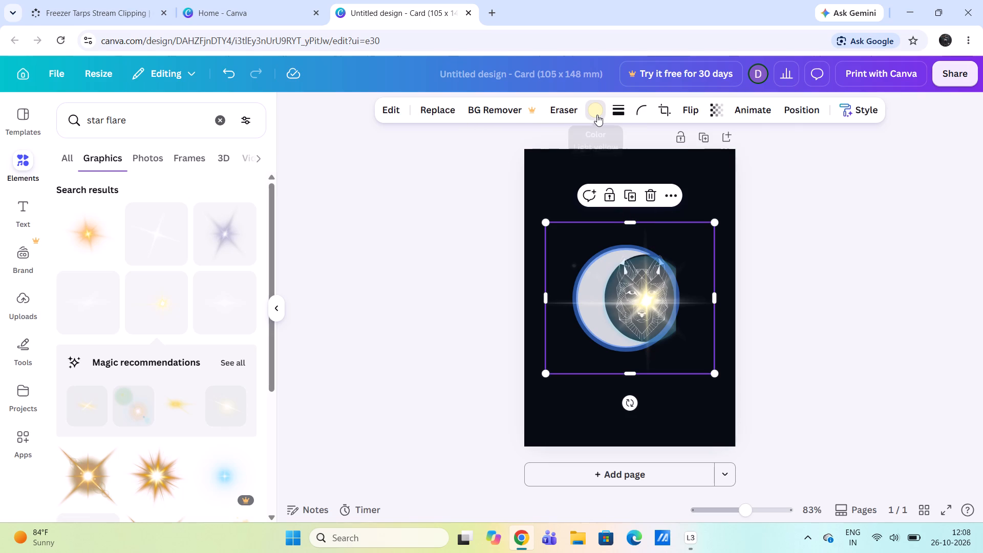
left_click_drag(123, 145, 29, 153)
key("BackSpace")
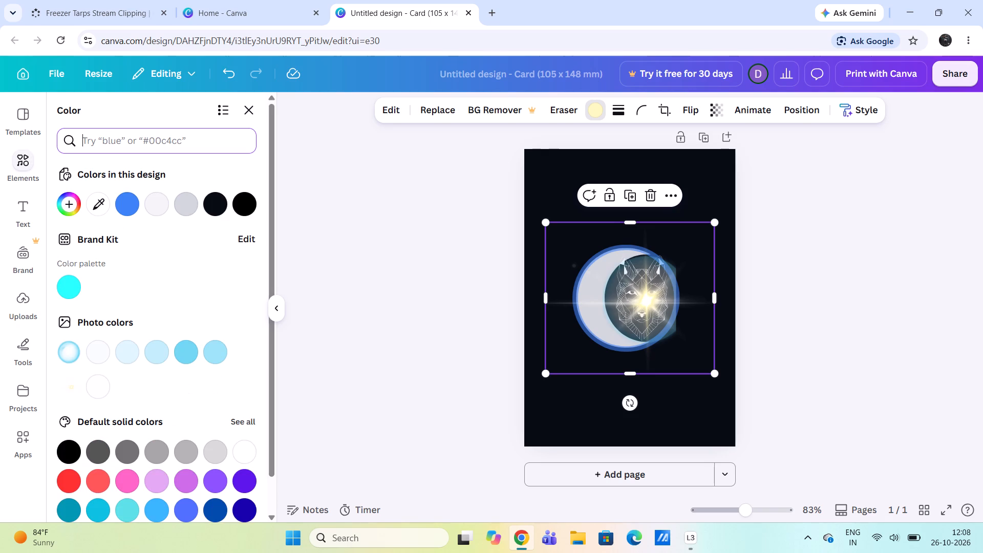
key("3")
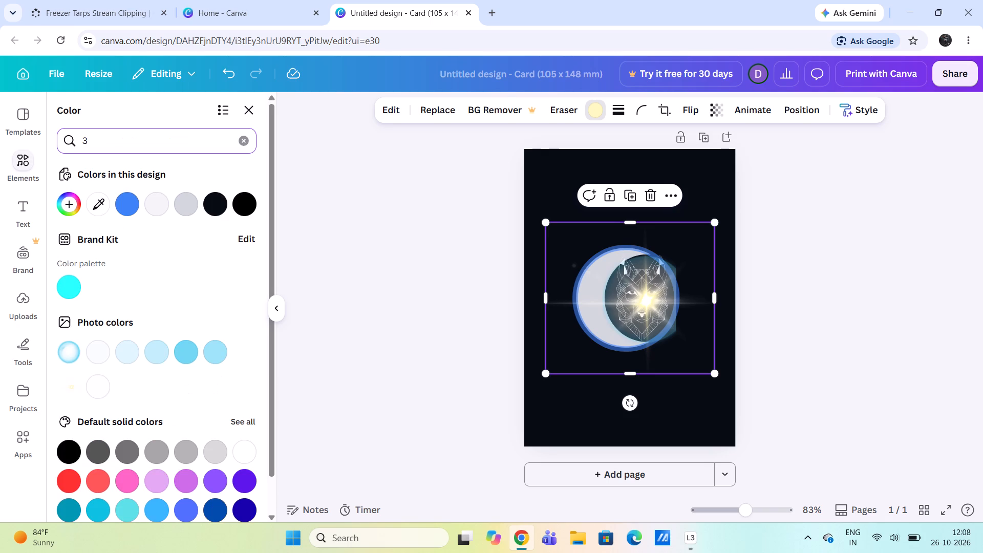
key("b")
type("82")
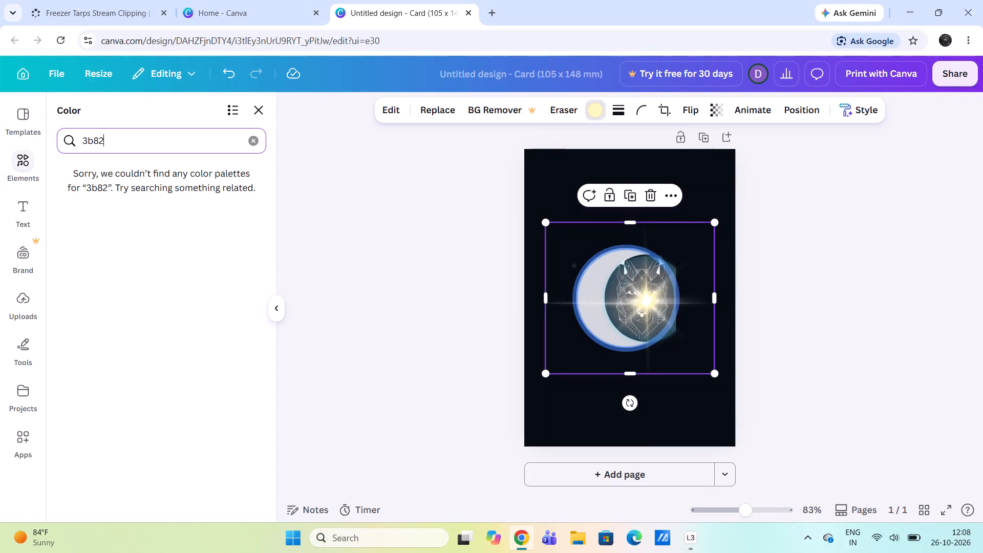
type("f6")
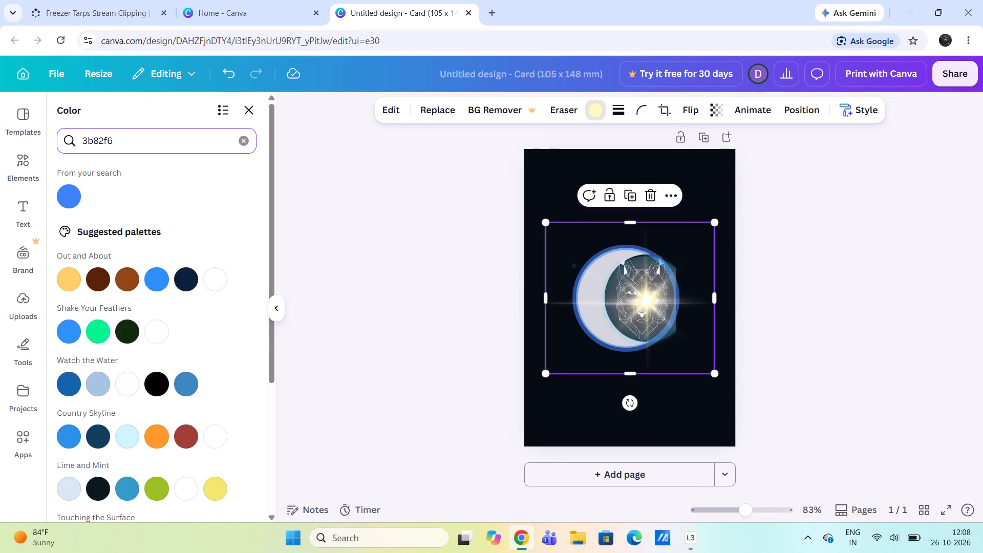
left_click(66, 190)
left_click_drag(66, 190, 639, 189)
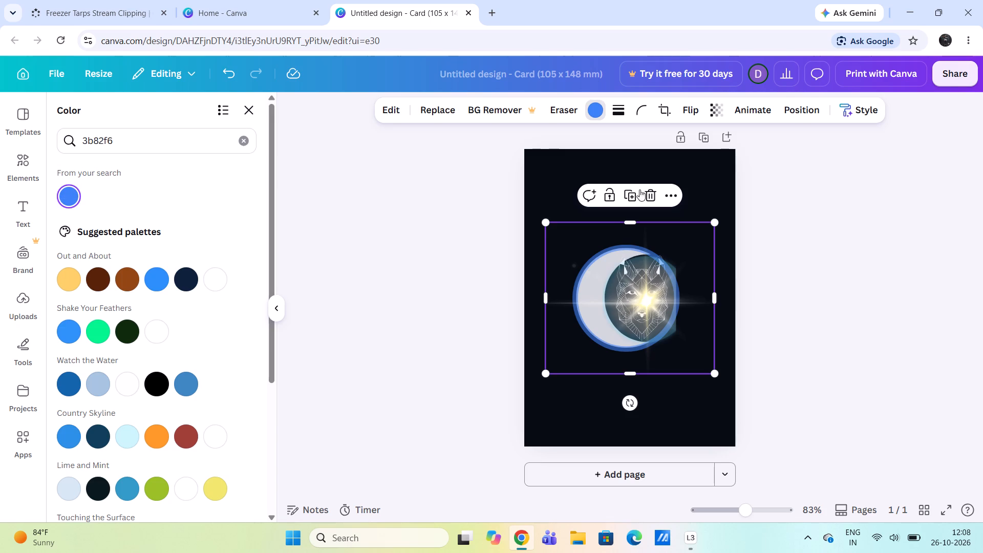
left_click_drag(639, 189, 661, 311)
left_click(649, 307)
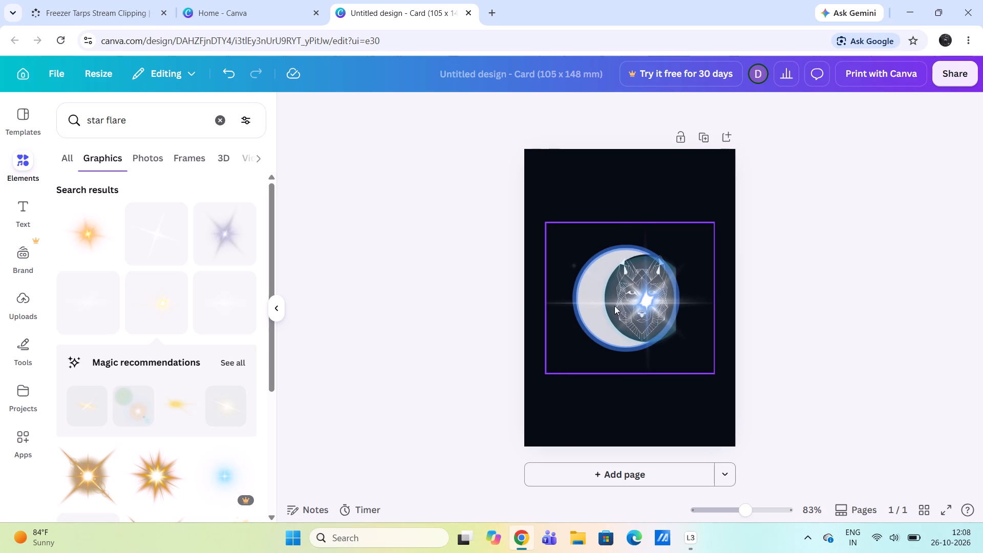
Shrink the blue star flare to about a third of the card's width and place it on the ring's upper edge above the wolf's ears.
left_click(643, 288)
left_click_drag(717, 224, 619, 327)
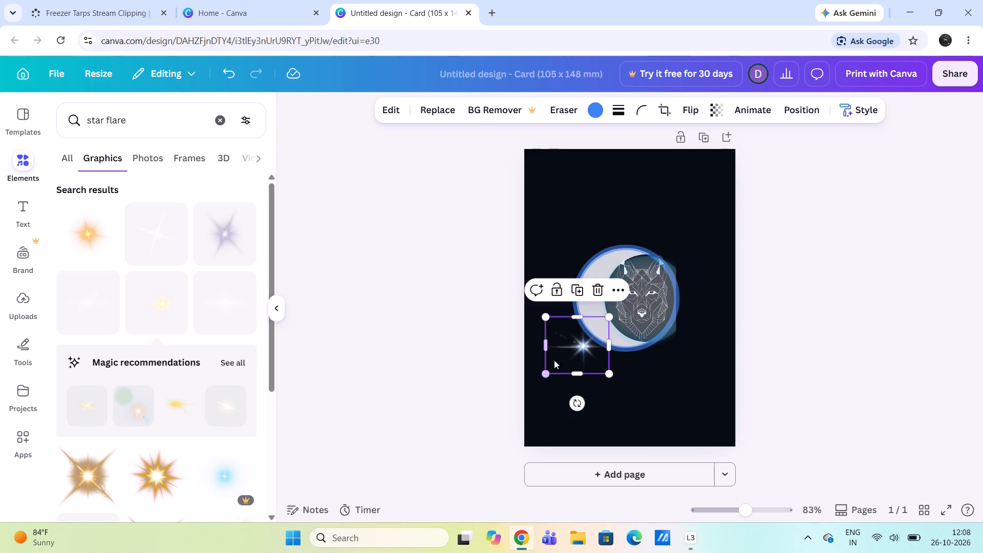
left_click_drag(581, 344, 648, 257)
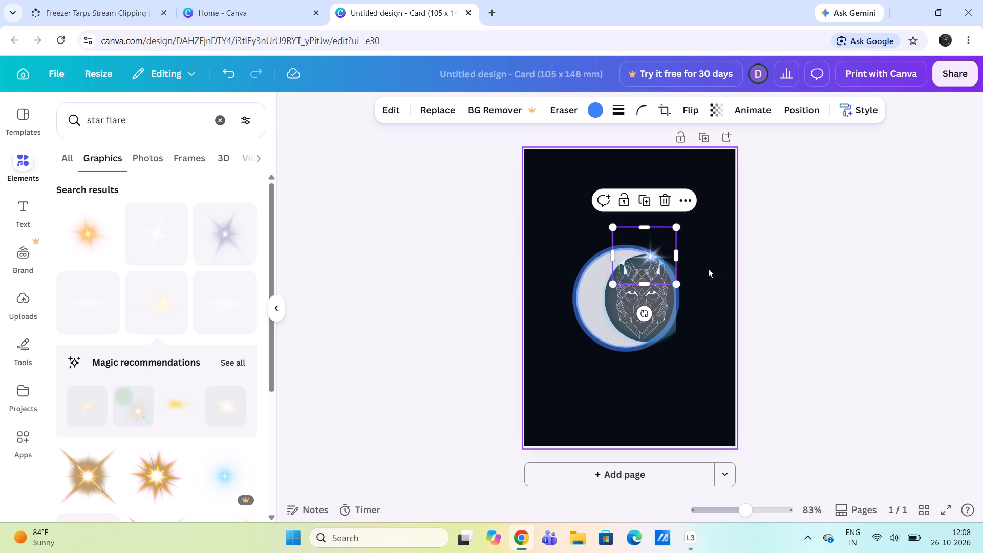
left_click(680, 268)
left_click_drag(675, 283, 684, 288)
left_click_drag(657, 259, 646, 254)
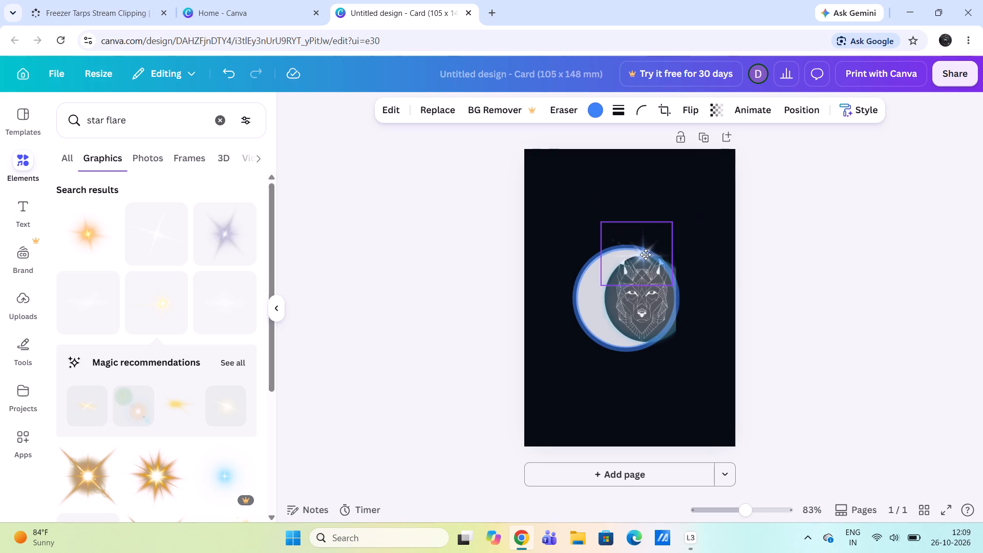
left_click_drag(646, 254, 649, 257)
left_click(707, 314)
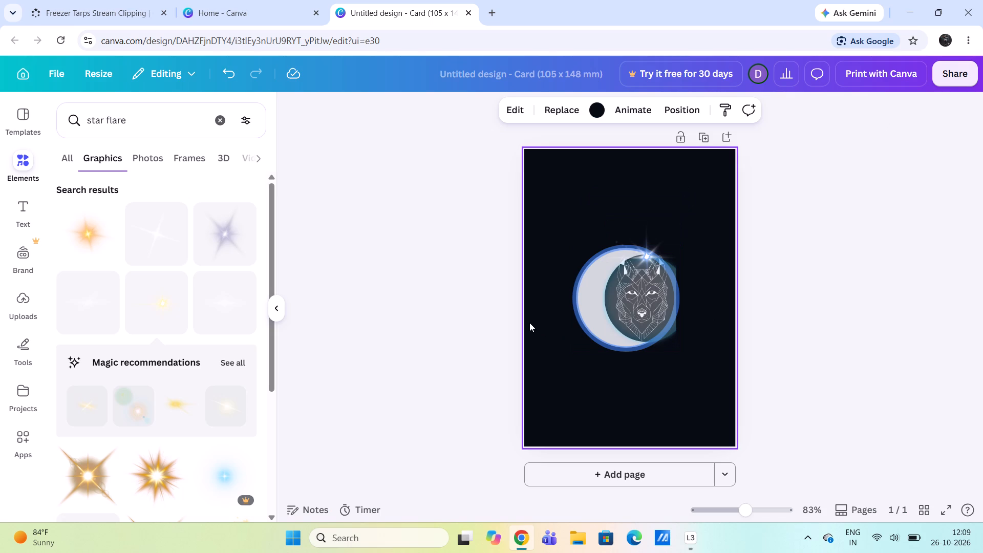
Minimise the browser and launch Kuro from the desktop.
left_click(899, 2)
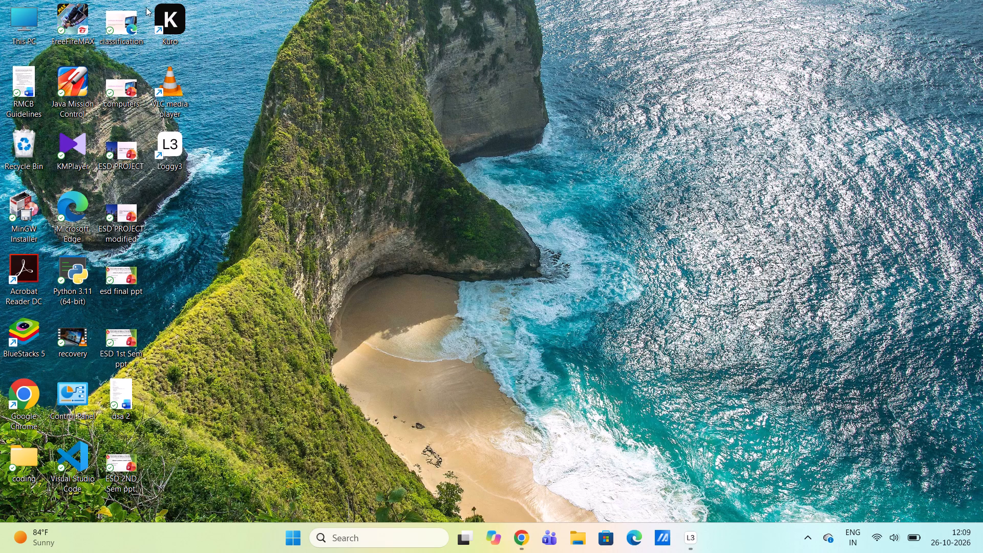
double_click(173, 9)
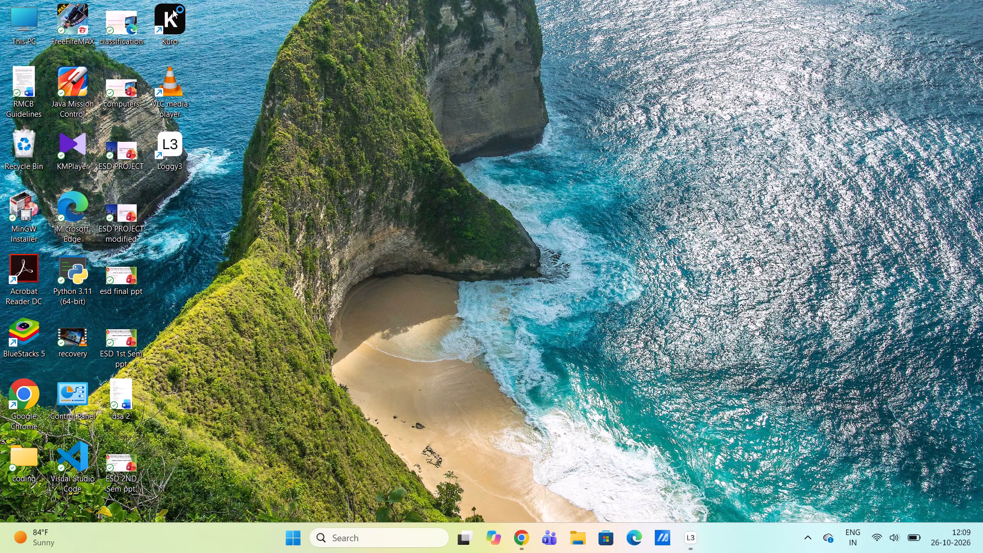
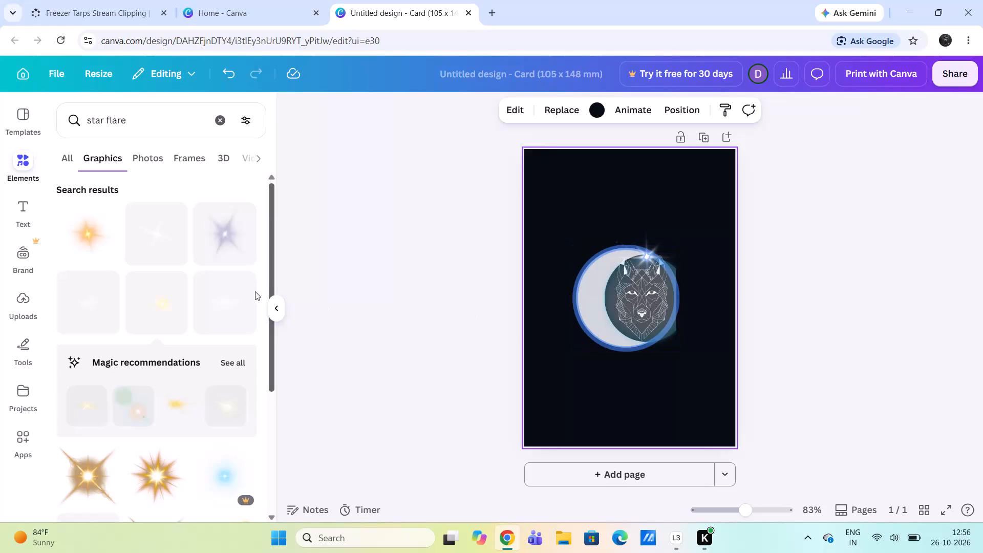
Insert the bright blue star flare graphic, shrink it to under a third of the card's width, and centre it over the existing flare.
scroll(123, 254, "down", 4)
left_click(161, 399)
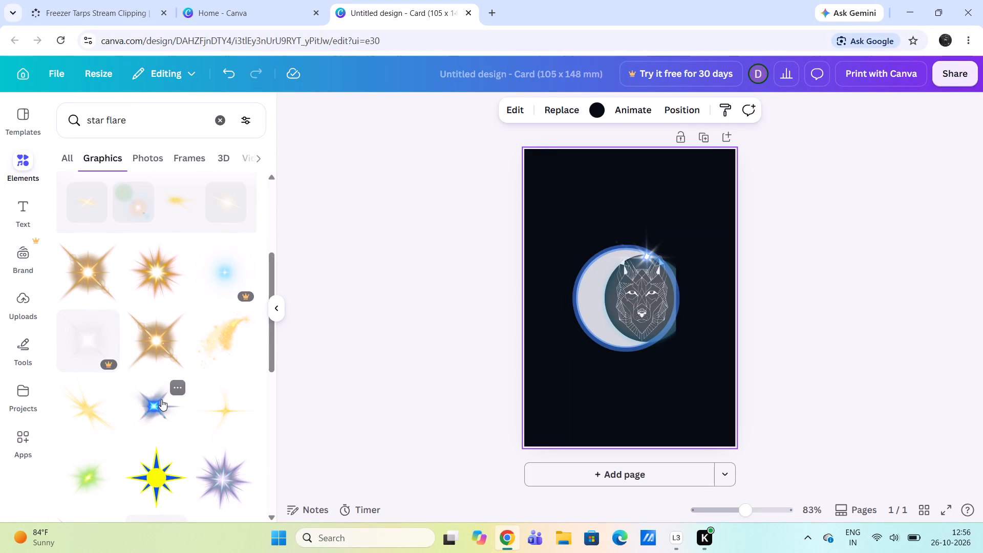
left_click_drag(625, 299, 613, 299)
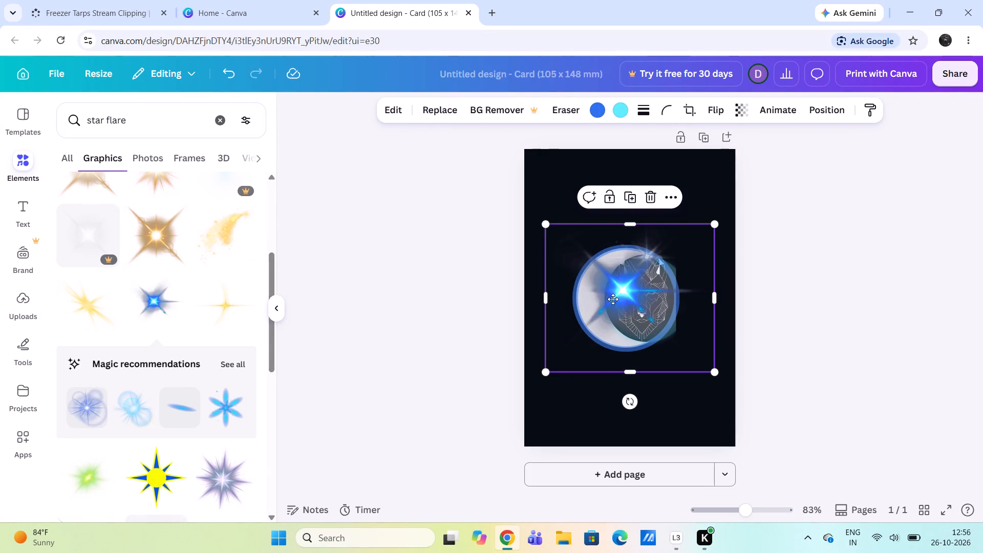
left_click_drag(613, 299, 612, 299)
left_click_drag(700, 372, 645, 323)
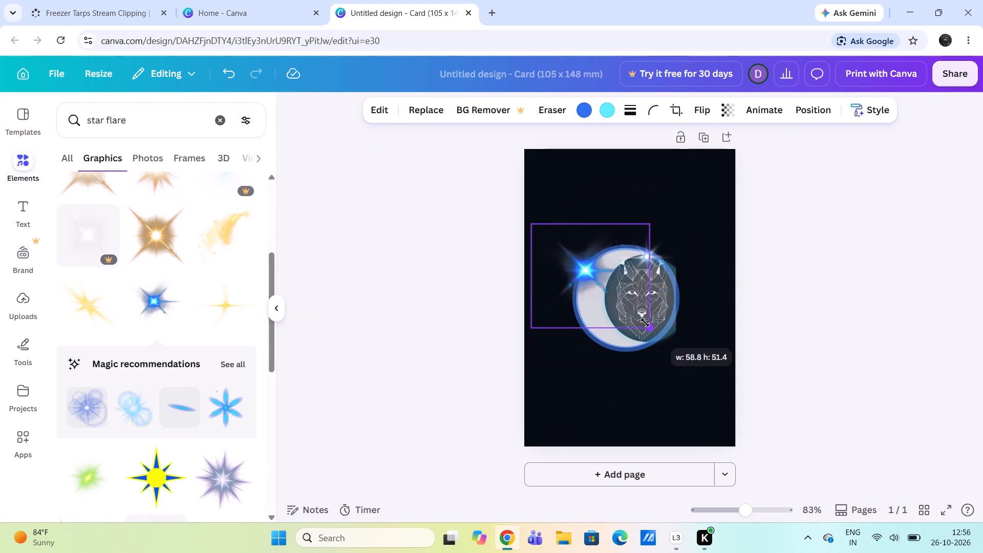
left_click_drag(645, 323, 601, 283)
left_click_drag(563, 259, 609, 286)
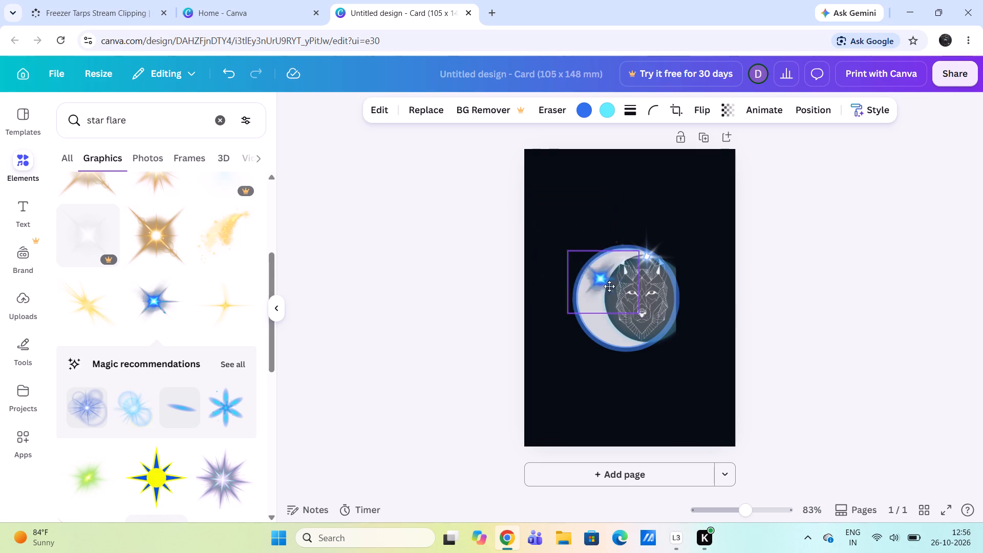
left_click_drag(609, 286, 645, 264)
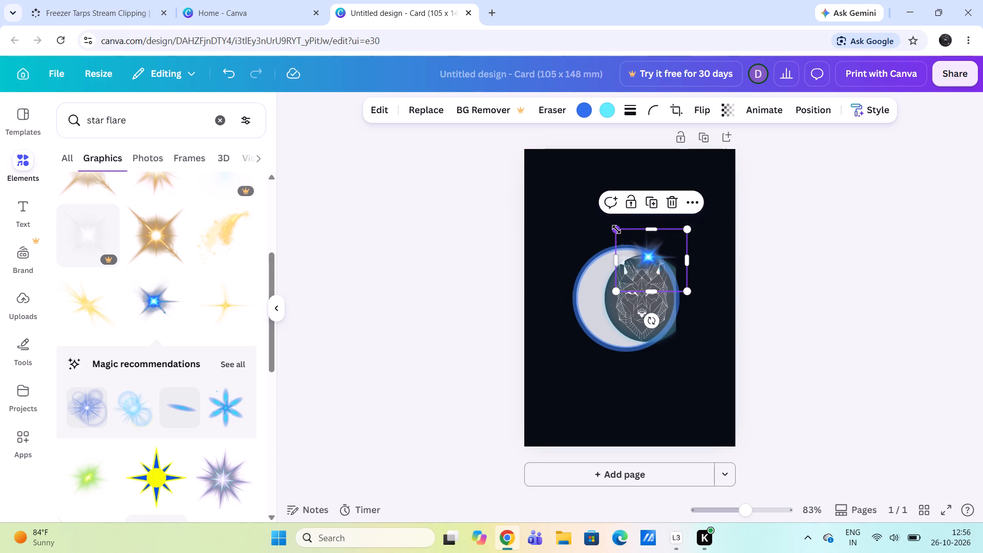
left_click_drag(616, 229, 623, 238)
left_click_drag(652, 261, 646, 257)
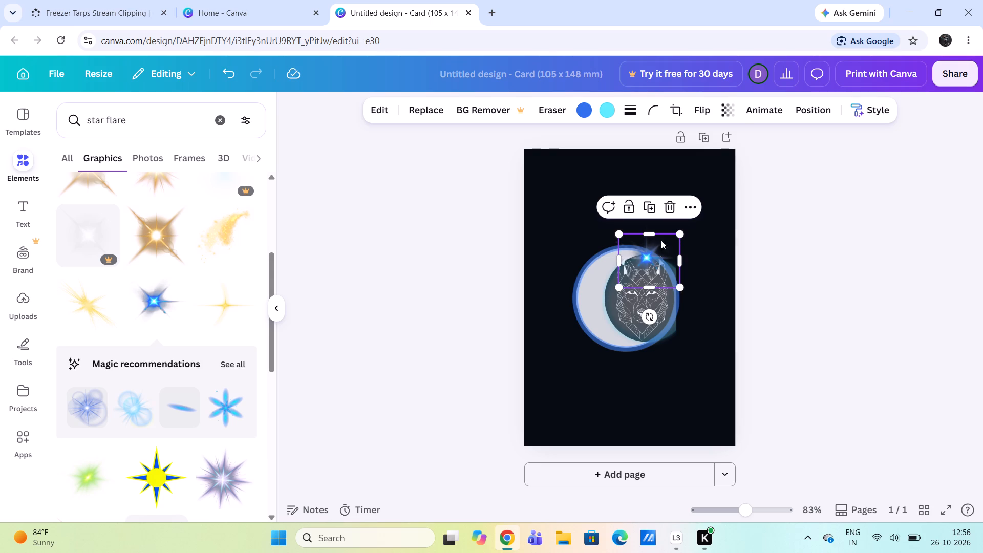
Set the new blue star flare's transparency to 54.
left_click(634, 111)
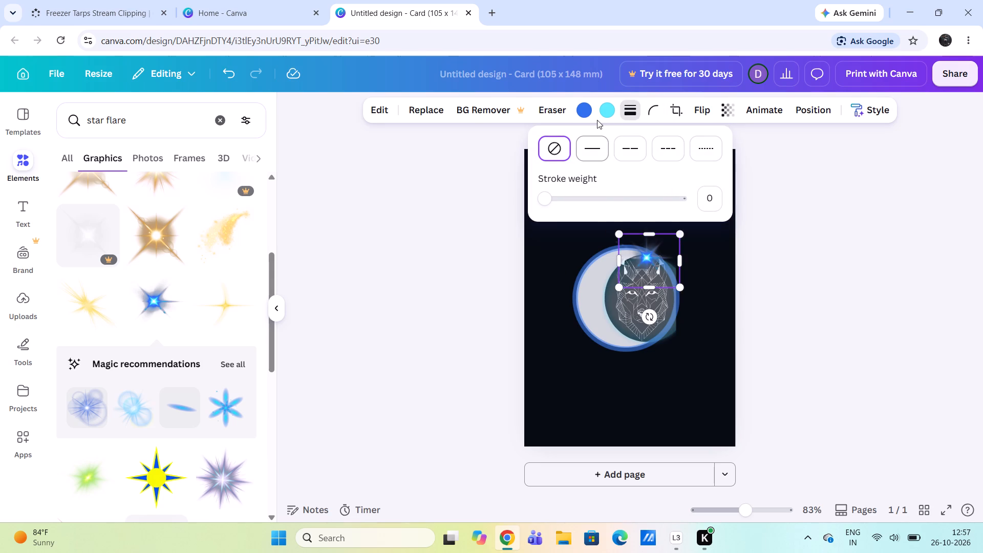
left_click(731, 114)
left_click_drag(755, 163, 691, 178)
left_click_drag(691, 178, 695, 179)
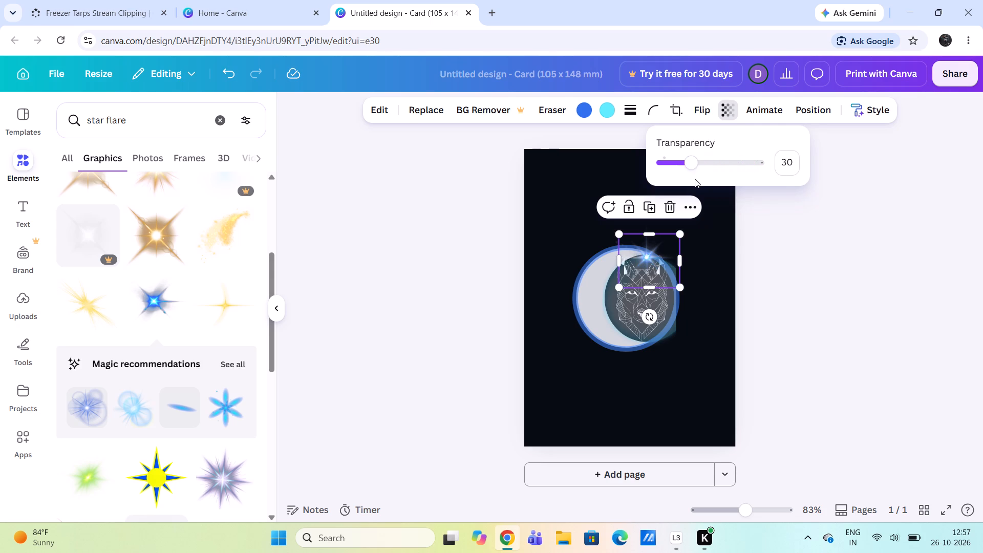
left_click_drag(695, 179, 694, 170)
left_click_drag(694, 170, 702, 170)
left_click_drag(702, 170, 714, 170)
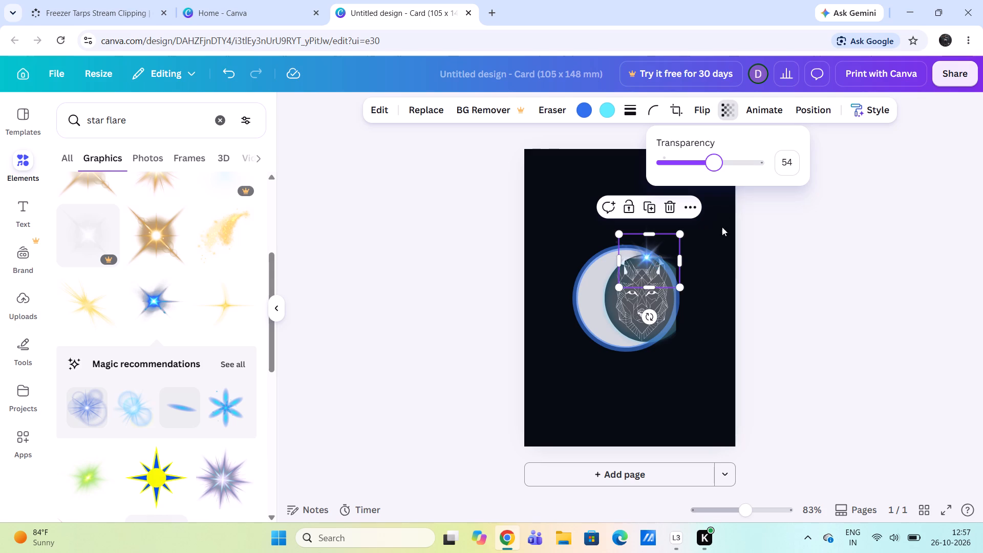
left_click(727, 255)
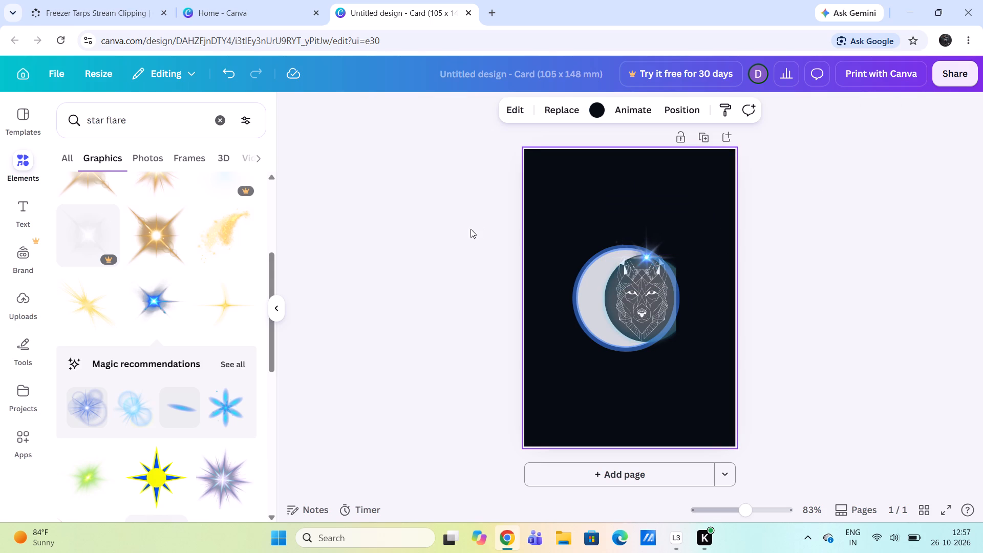
Search the graphics for "corner design" and insert the brown layered wavy corner graphic.
scroll(147, 361, "down", 3)
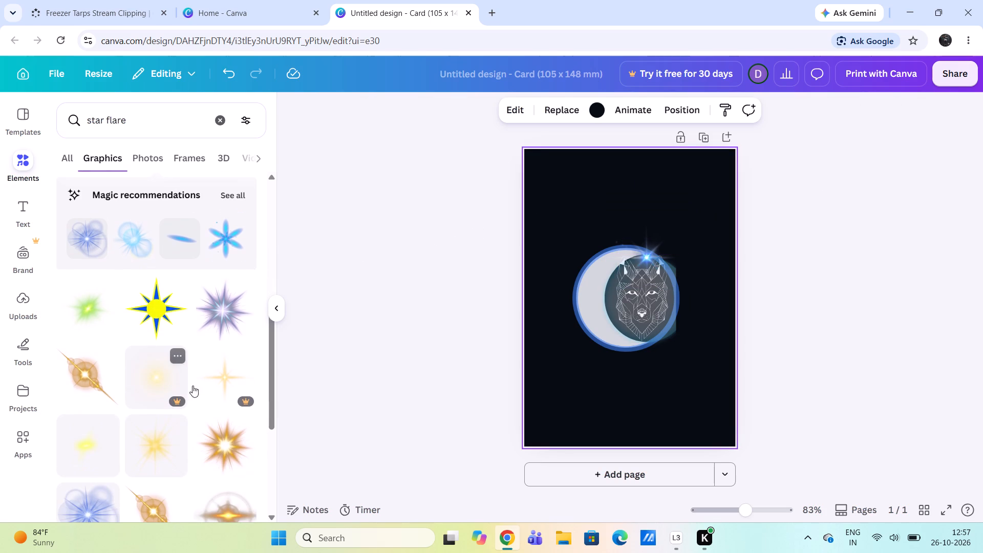
scroll(174, 349, "down", 2)
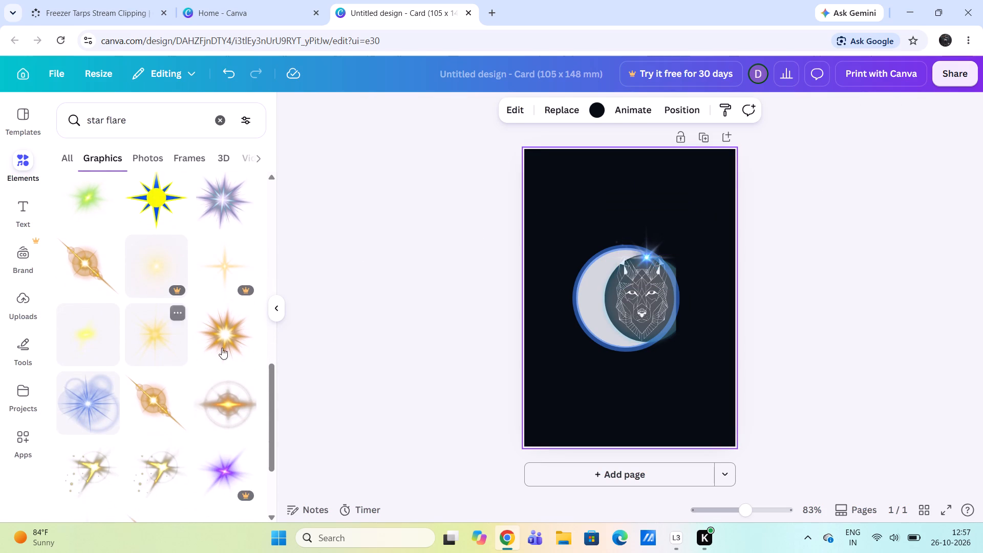
left_click_drag(159, 133, 27, 139)
key("BackSpace")
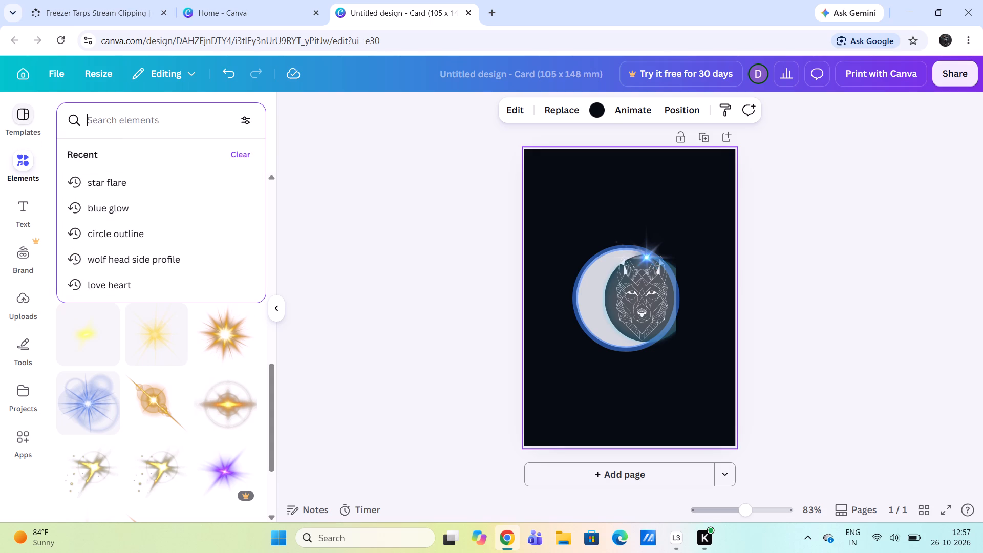
type("des")
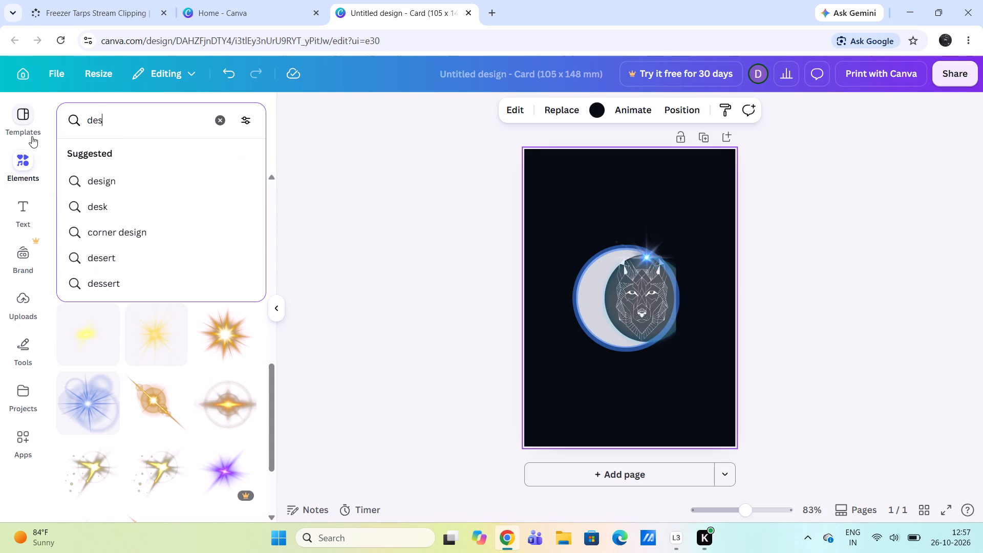
left_click(165, 233)
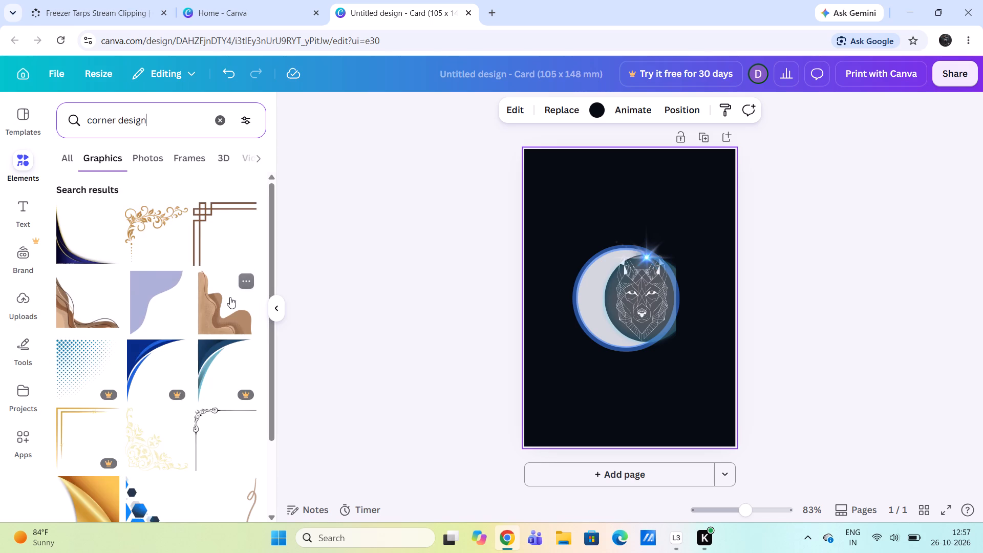
left_click(230, 297)
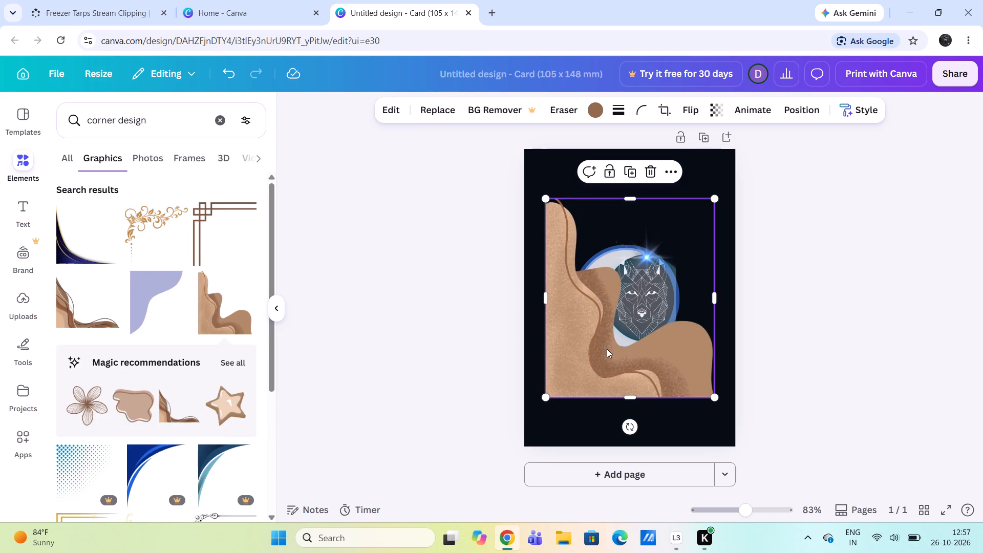
Move the brown wavy graphic into the card's bottom-left corner and shrink it to just under two-thirds of the card's width.
left_click_drag(607, 349, 589, 404)
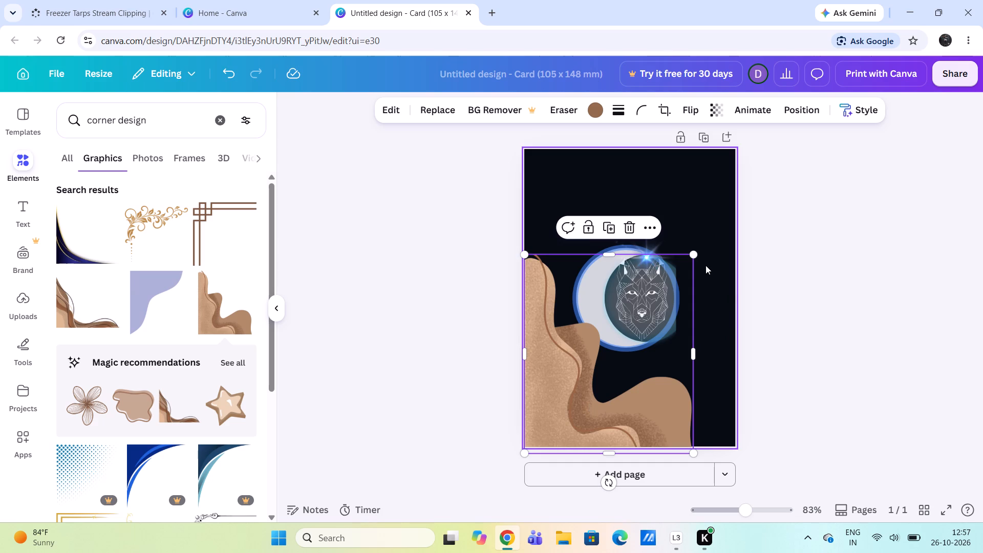
left_click_drag(695, 254, 669, 290)
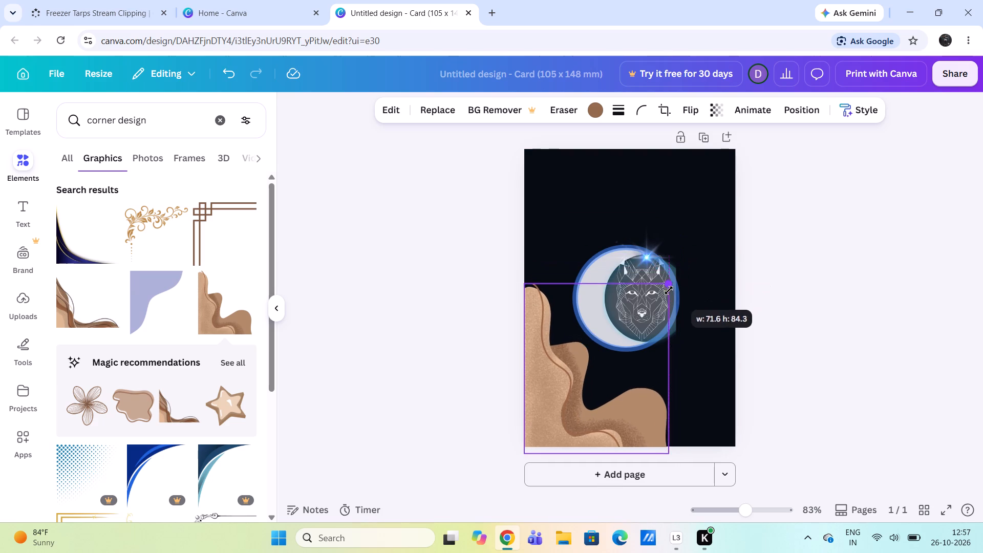
left_click_drag(669, 290, 663, 303)
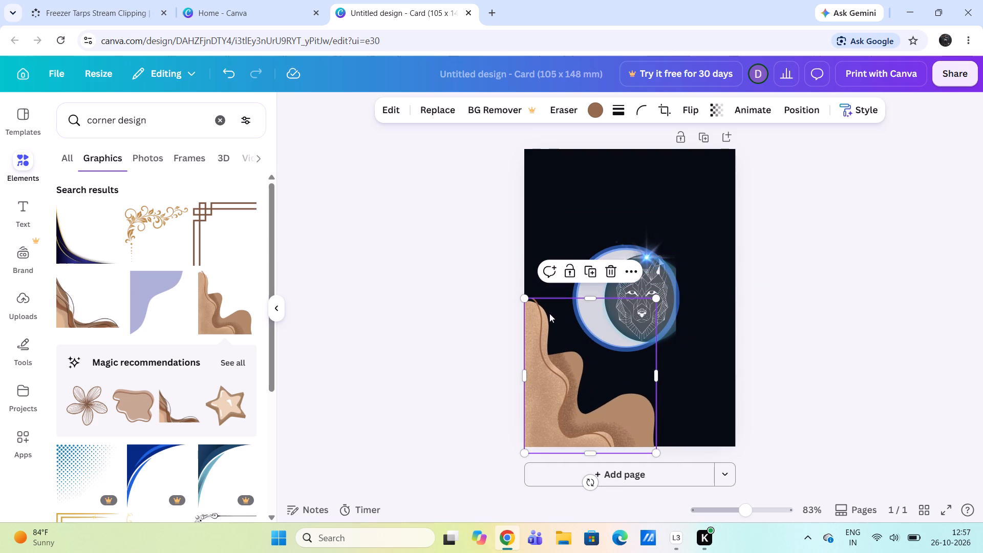
Insert the lavender wavy corner shape and rotate it a quarter turn clockwise.
left_click(173, 308)
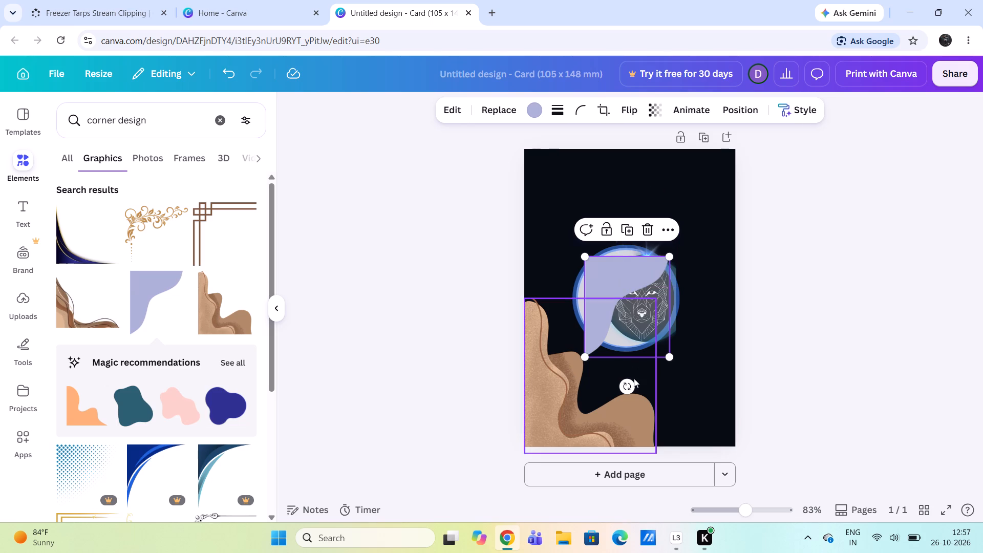
left_click_drag(627, 382, 607, 302)
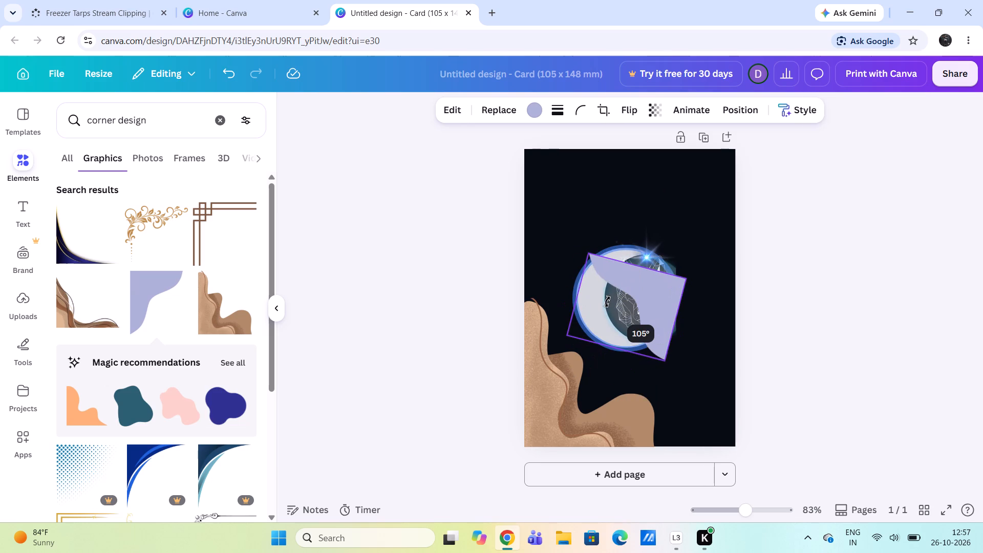
left_click_drag(607, 302, 613, 312)
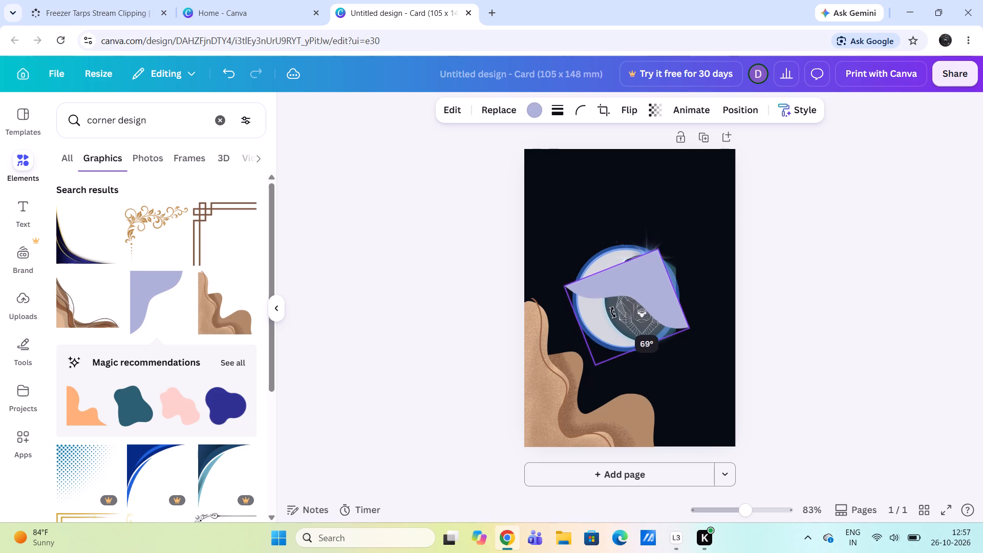
left_click_drag(613, 312, 605, 309)
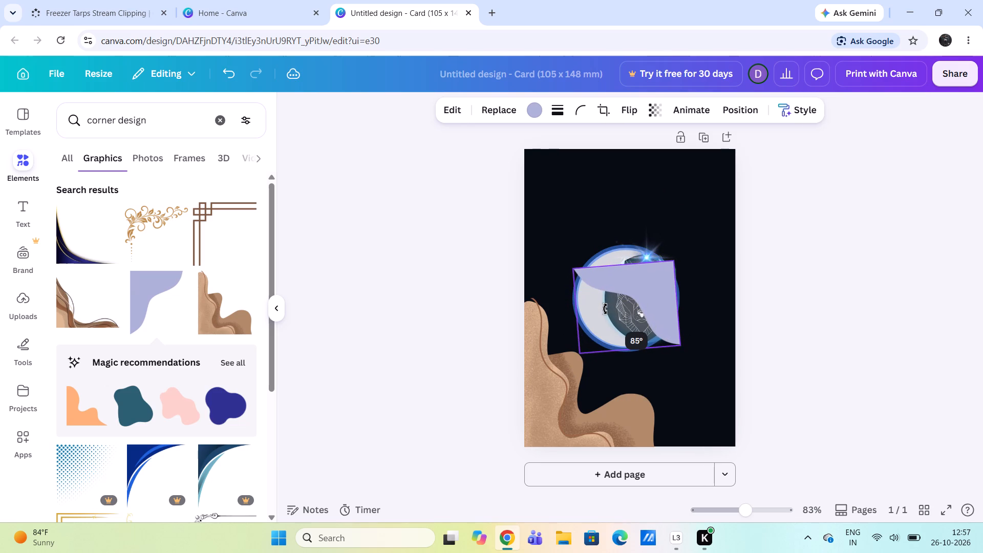
left_click_drag(605, 309, 605, 307)
Fit the lavender shape into the card's top-right corner and shrink it slightly to just under half the card's width.
left_click_drag(647, 303, 704, 145)
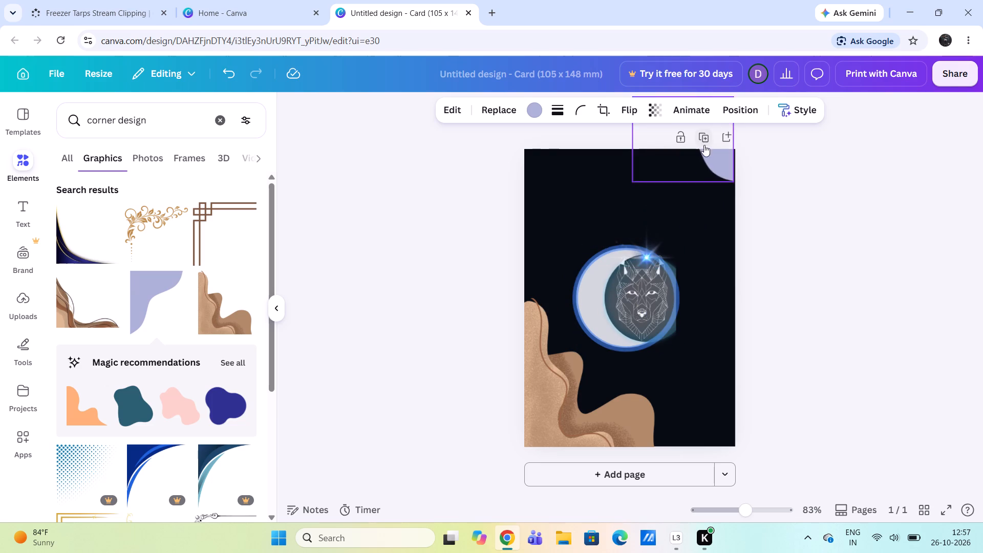
left_click_drag(704, 145, 708, 190)
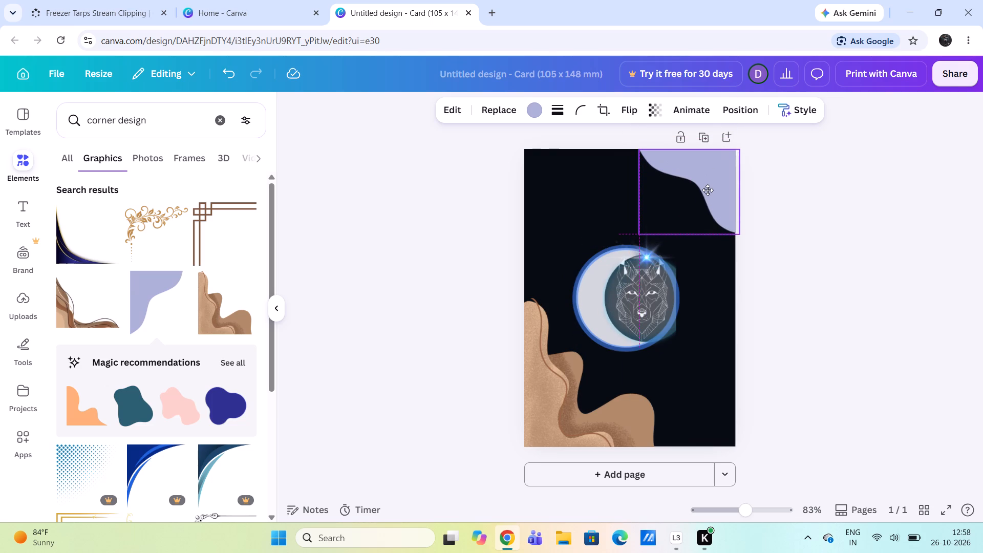
left_click_drag(708, 190, 705, 188)
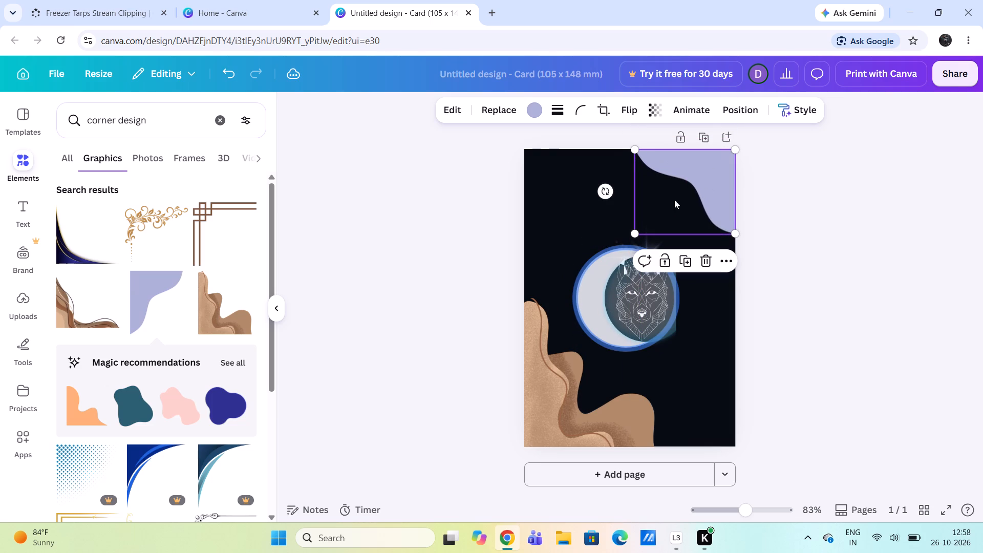
left_click_drag(635, 232, 640, 230)
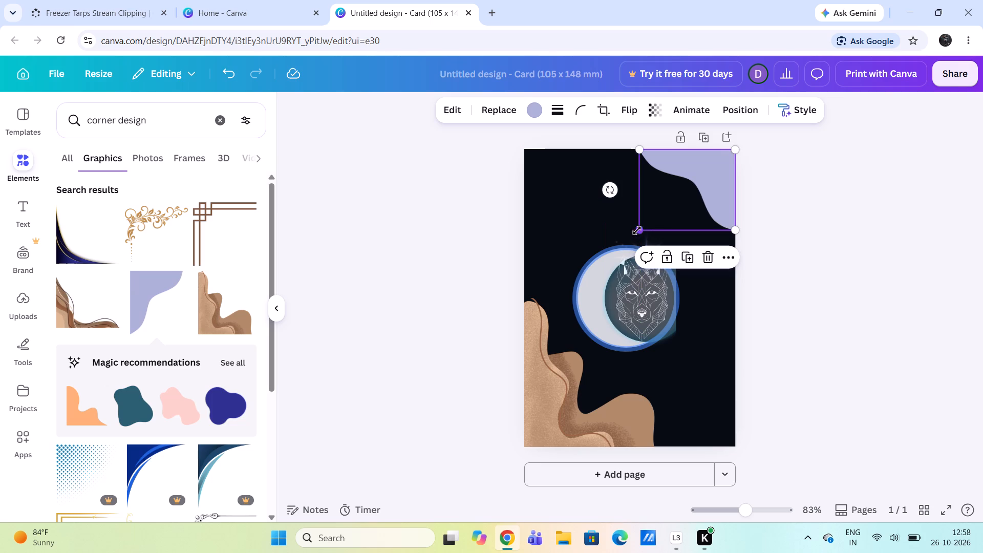
left_click(599, 230)
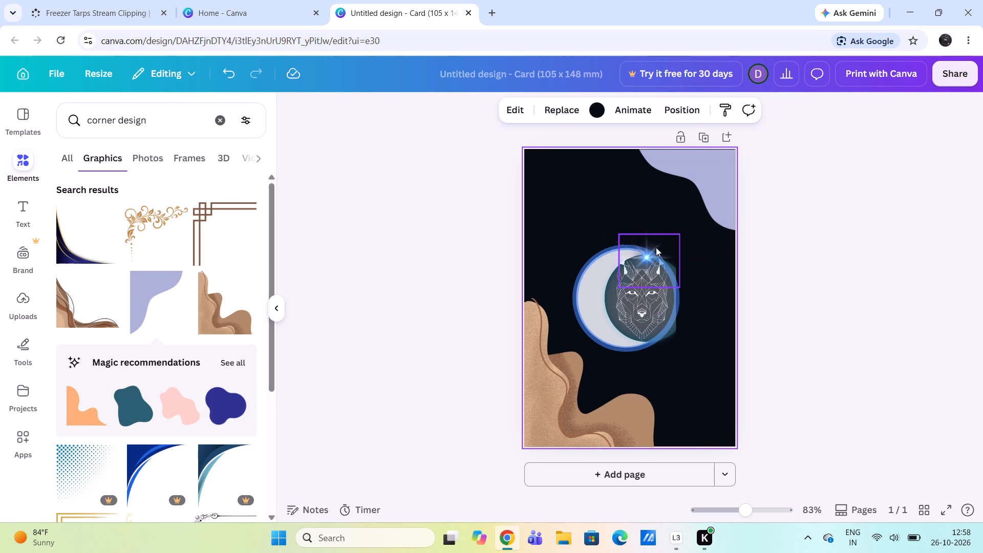
Insert the pink blob, place it overlapping the card's top-left corner, and shrink it to under a third of the card's width.
scroll(656, 247, "down", 1)
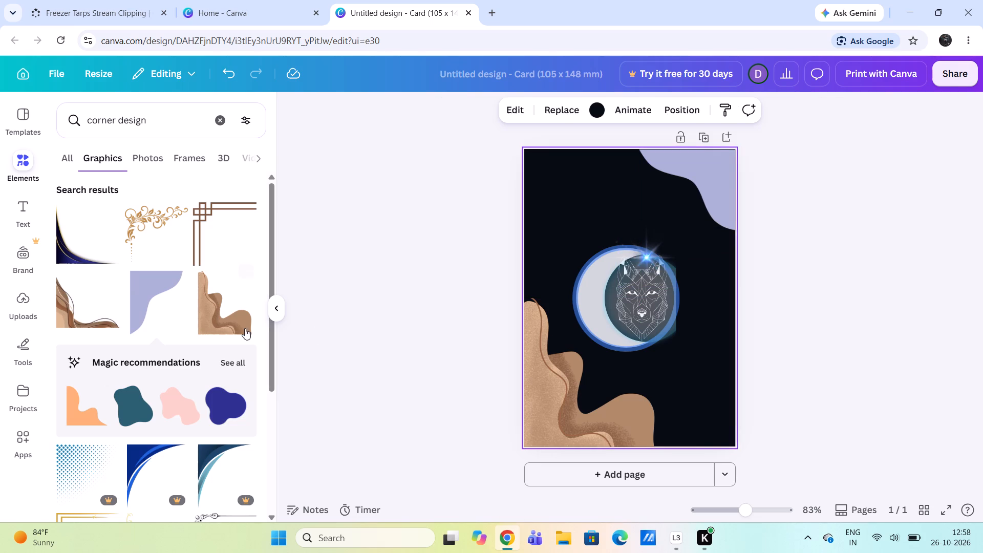
left_click(176, 401)
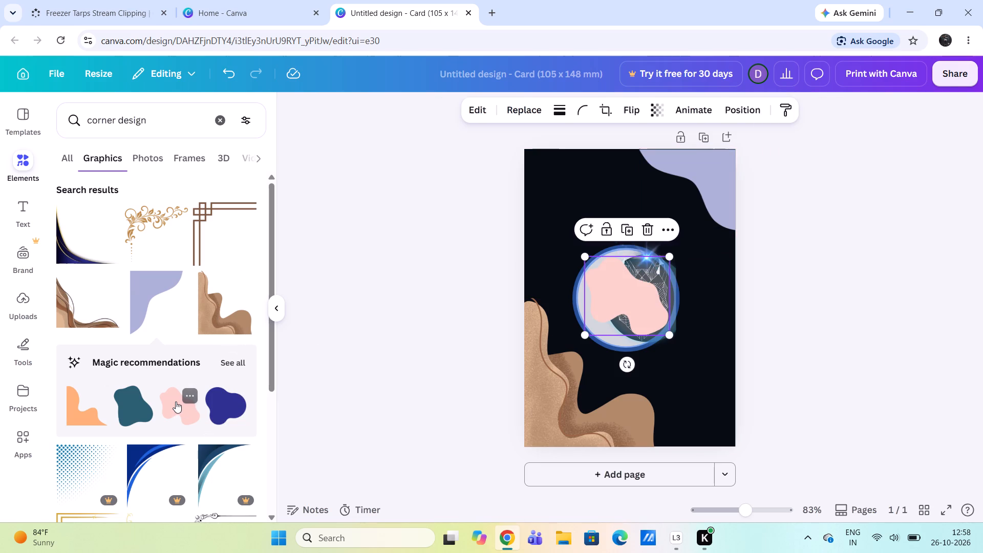
left_click_drag(615, 272, 575, 203)
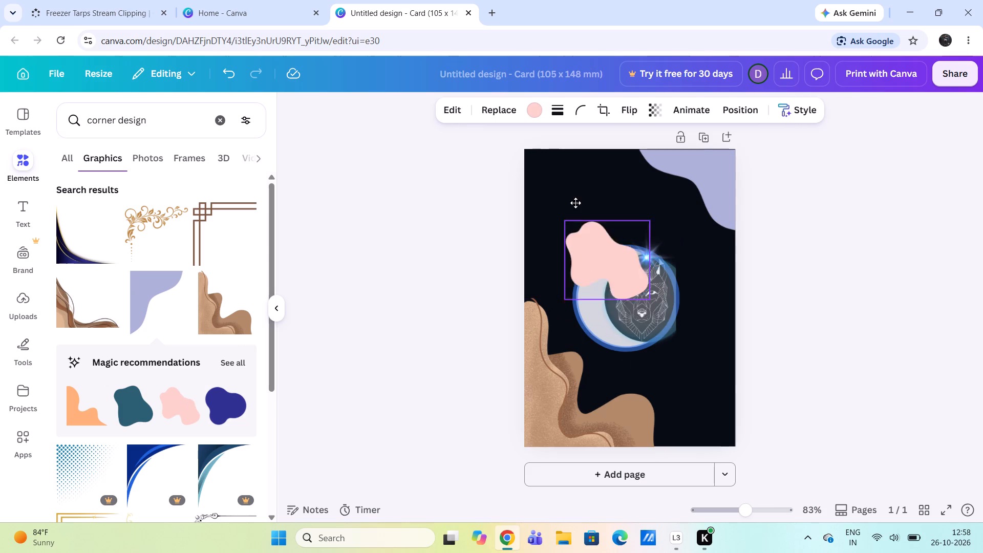
left_click_drag(575, 203, 544, 156)
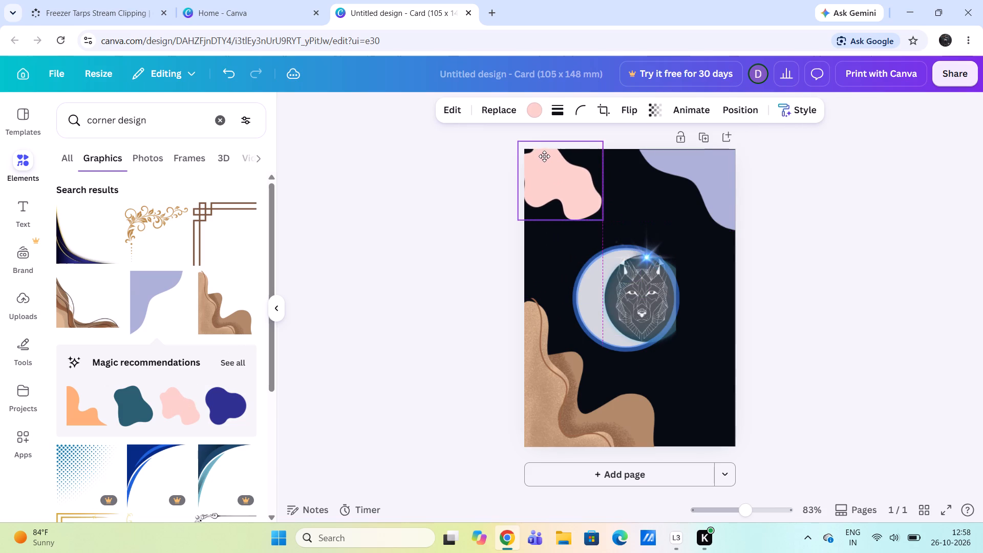
left_click_drag(544, 156, 542, 154)
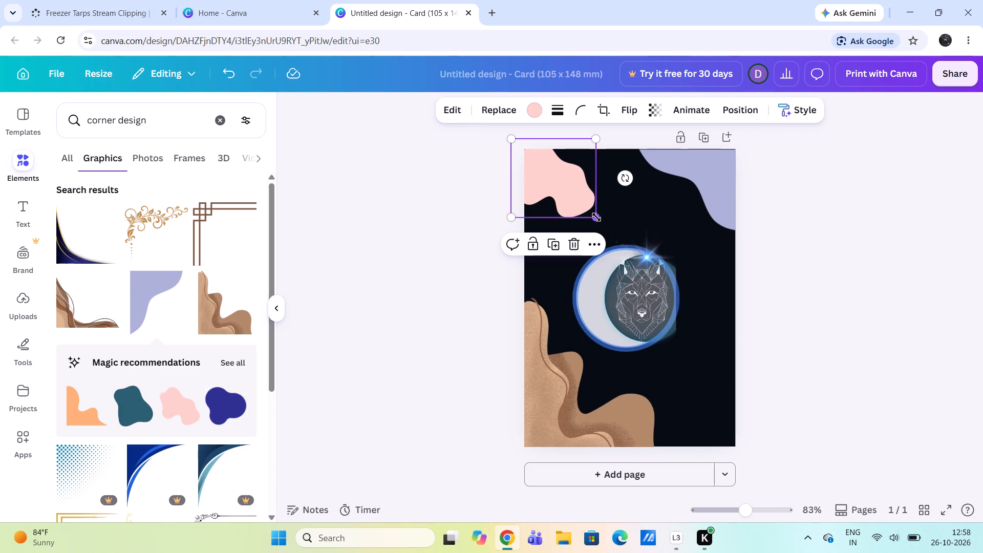
left_click_drag(596, 217, 590, 214)
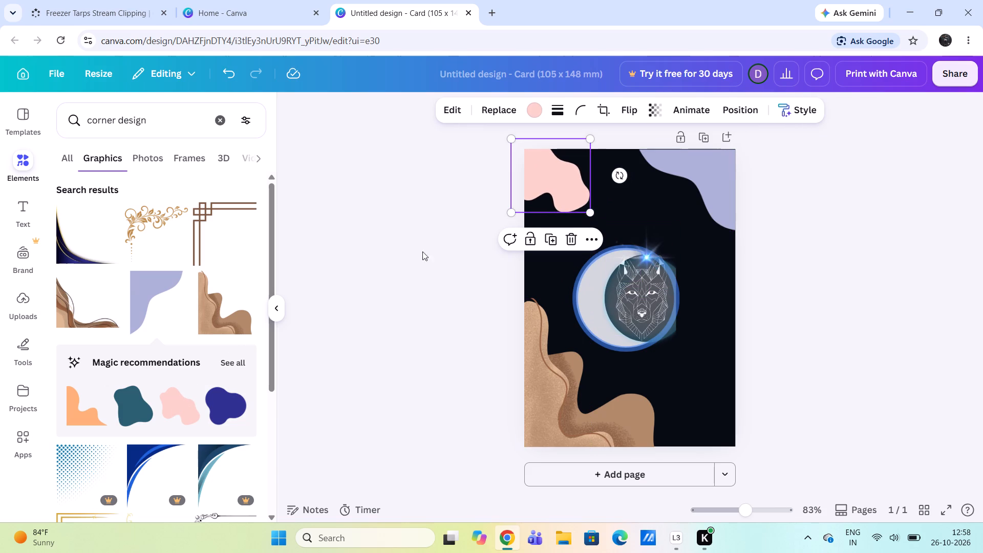
scroll(187, 382, "down", 2)
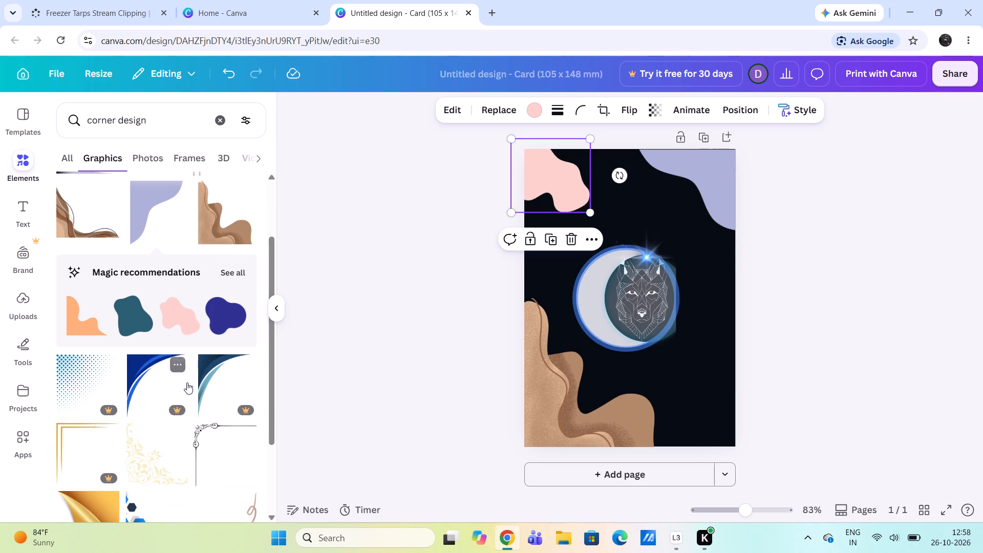
scroll(221, 294, "up", 3)
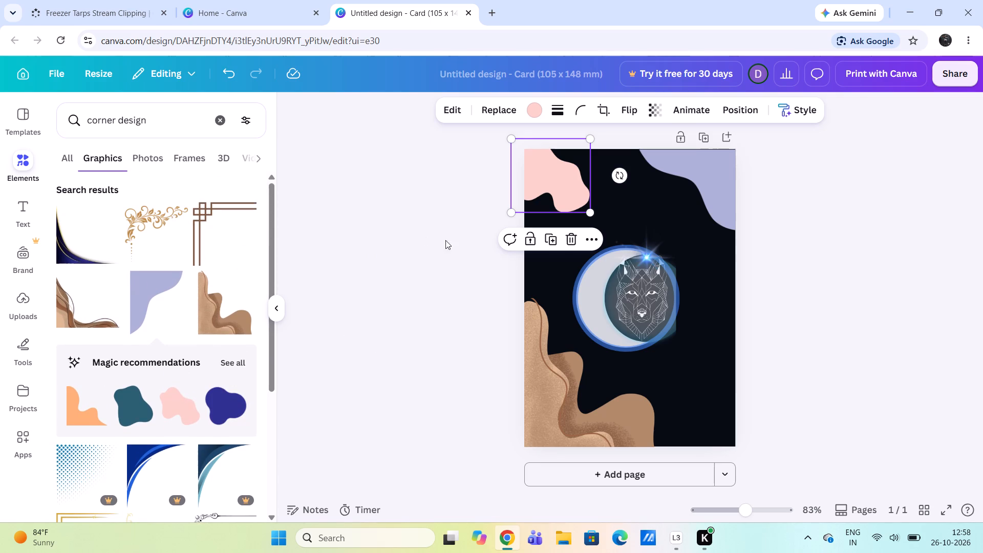
left_click_drag(592, 212, 569, 198)
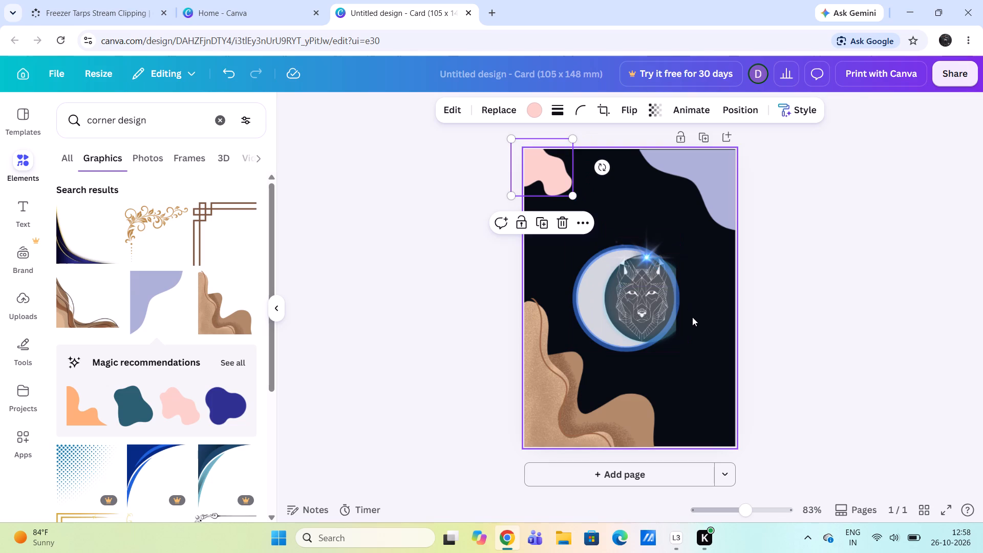